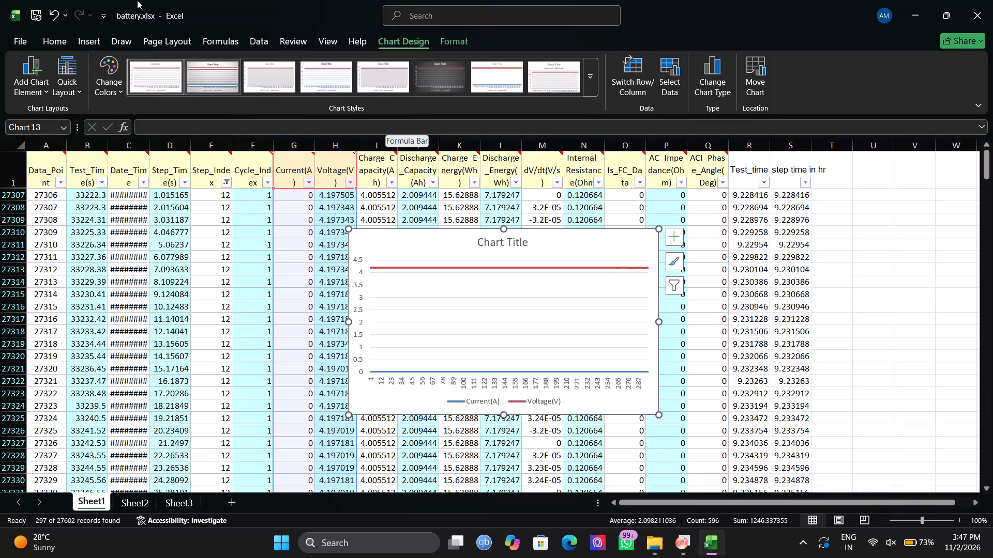
Reset the Step_Index filter to select all values so every step's records are included.
{"action": "left_click", "coordinate": [226, 181]}
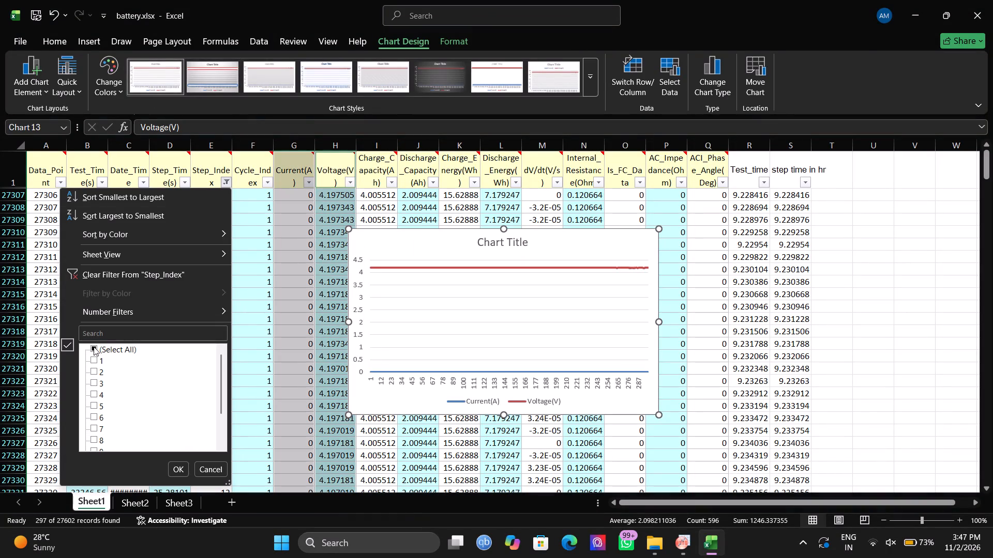
{"action": "left_click", "coordinate": [94, 348]}
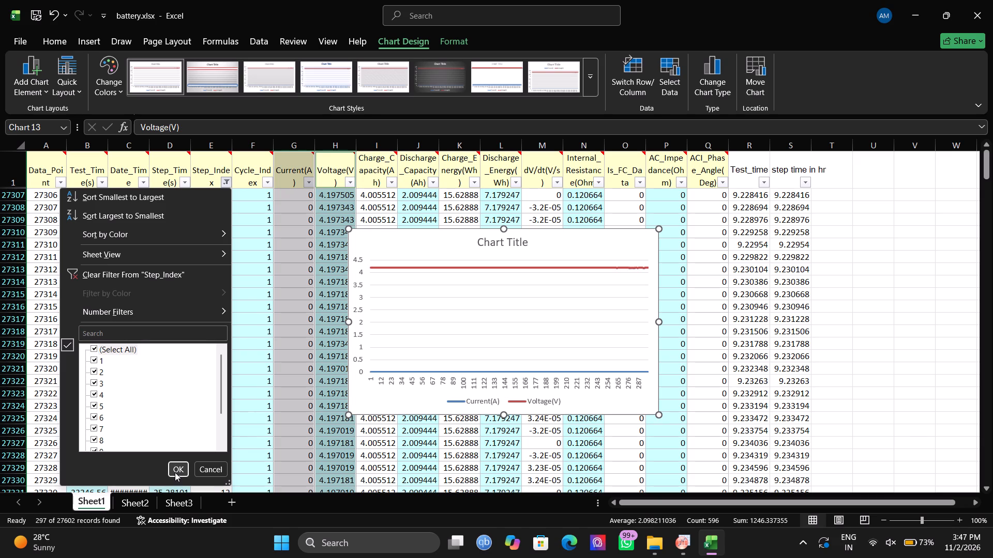
{"action": "left_click", "coordinate": [174, 471]}
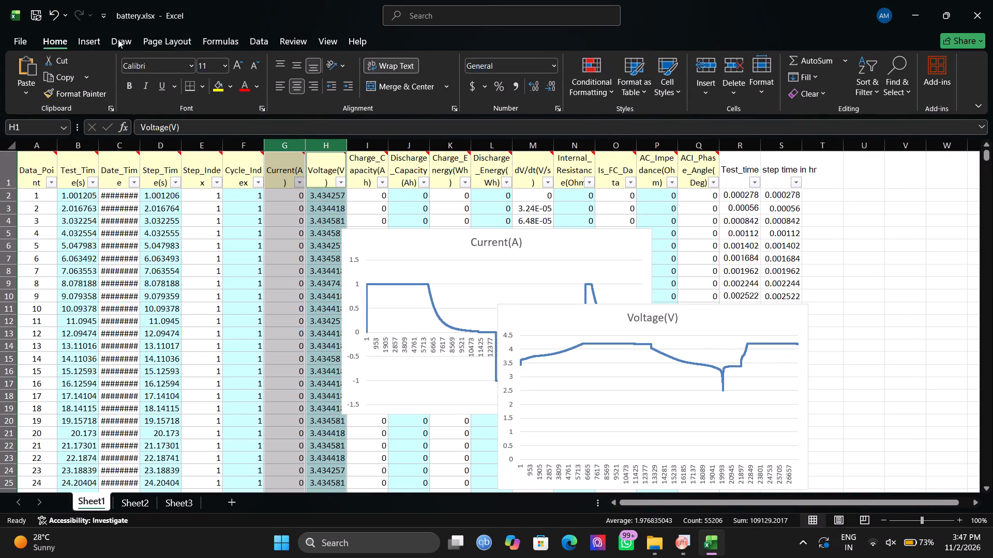
Insert a basic 2-D line chart of the selected Current(A) and Voltage(V) columns.
{"action": "left_click", "coordinate": [91, 40]}
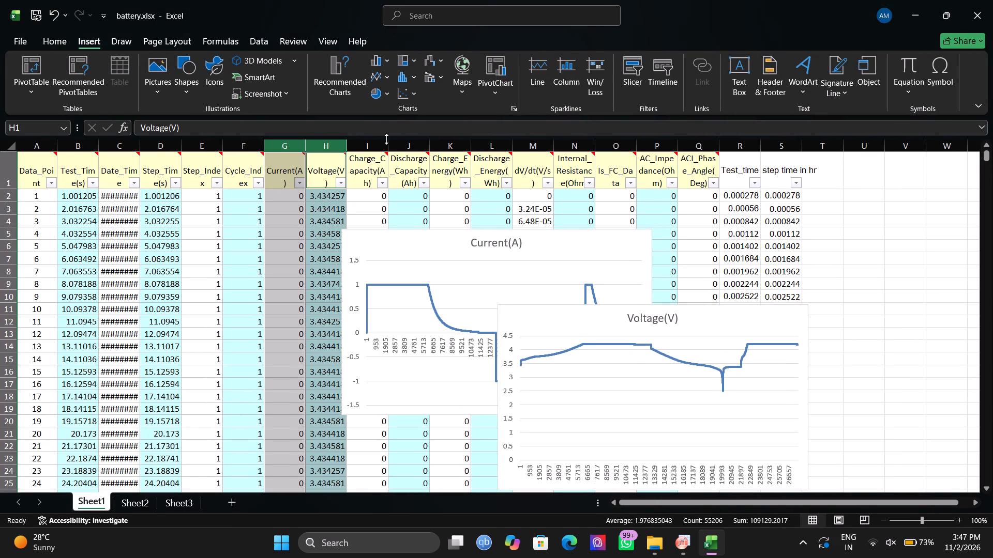
{"action": "left_click", "coordinate": [372, 78]}
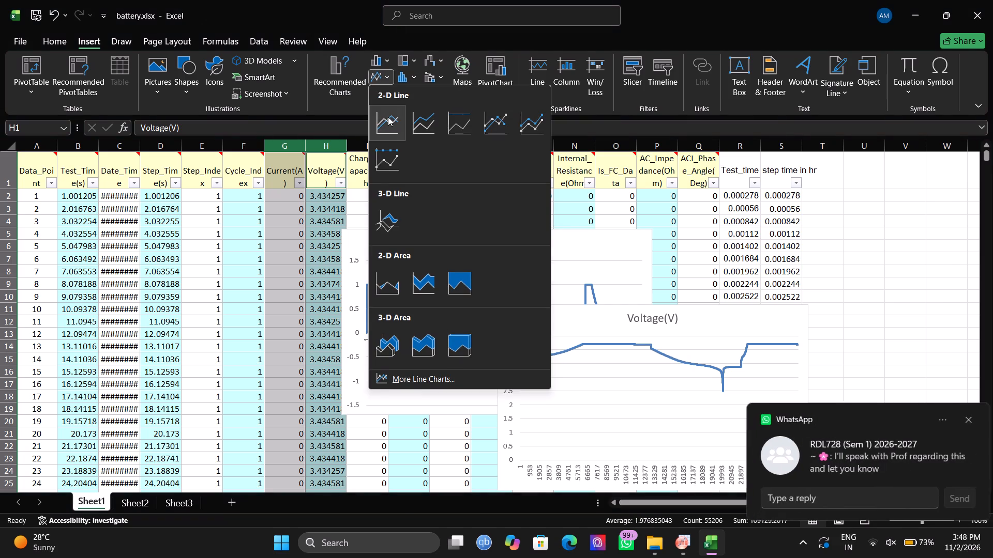
{"action": "left_click", "coordinate": [388, 118]}
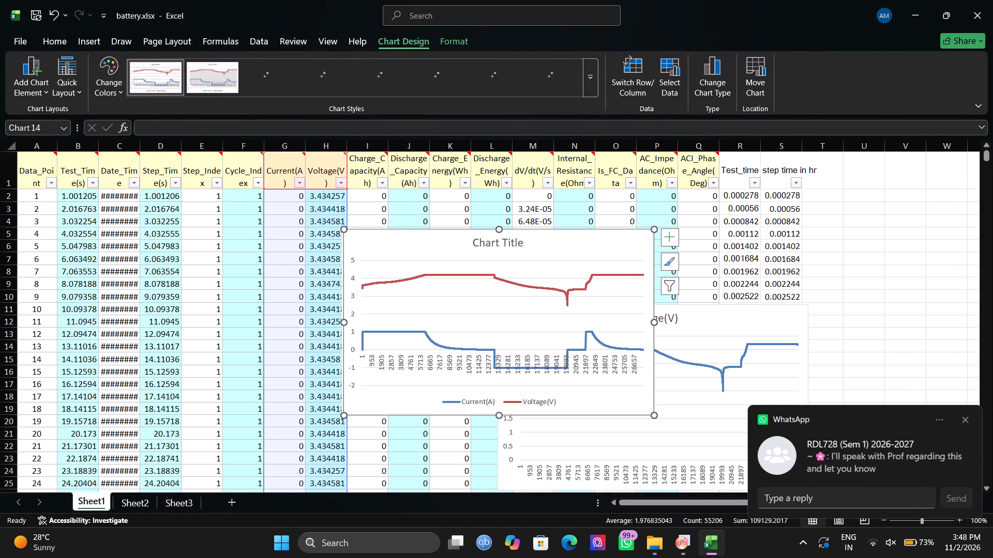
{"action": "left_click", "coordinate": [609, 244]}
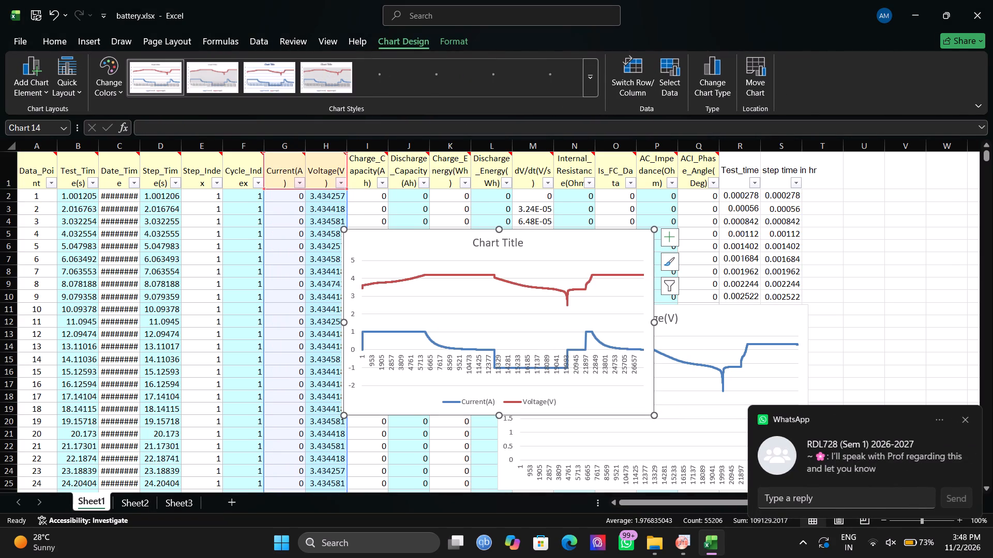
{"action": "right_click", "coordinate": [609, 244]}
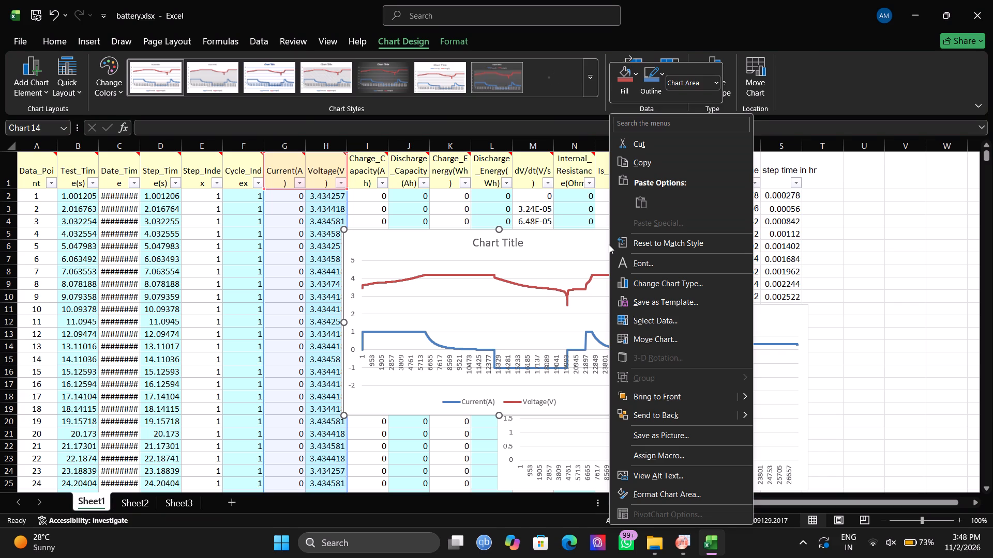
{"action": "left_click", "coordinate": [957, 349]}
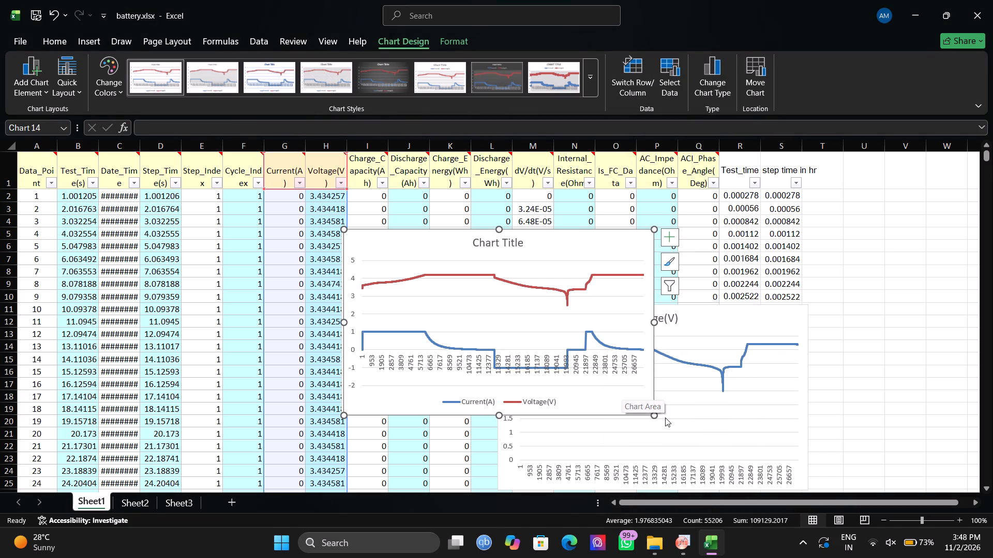
Enlarge the combined current and voltage chart from its lower corner until it spans about columns I to V.
{"action": "left_click_drag", "start_coordinate": [656, 414], "coordinate": [899, 481]}
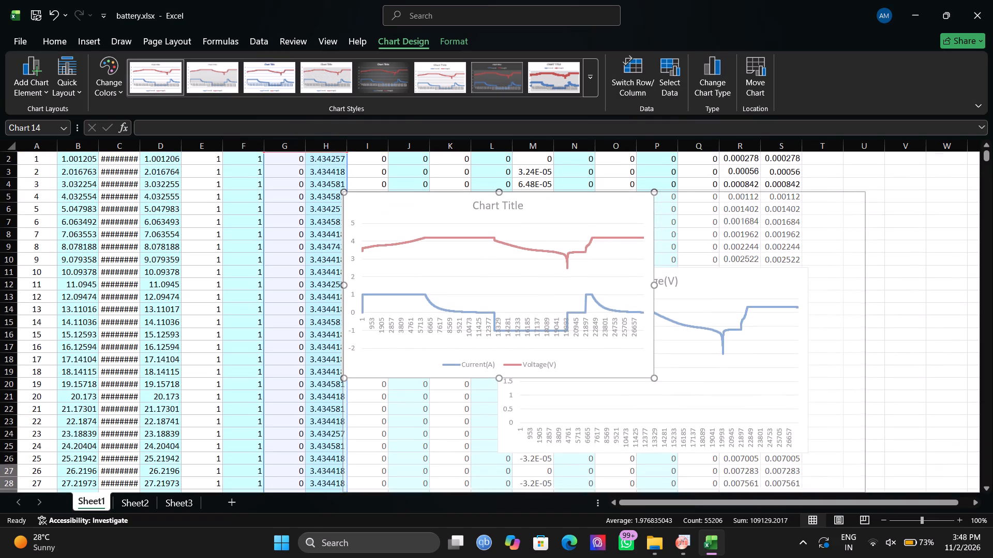
{"action": "left_click_drag", "start_coordinate": [899, 481], "coordinate": [928, 492]}
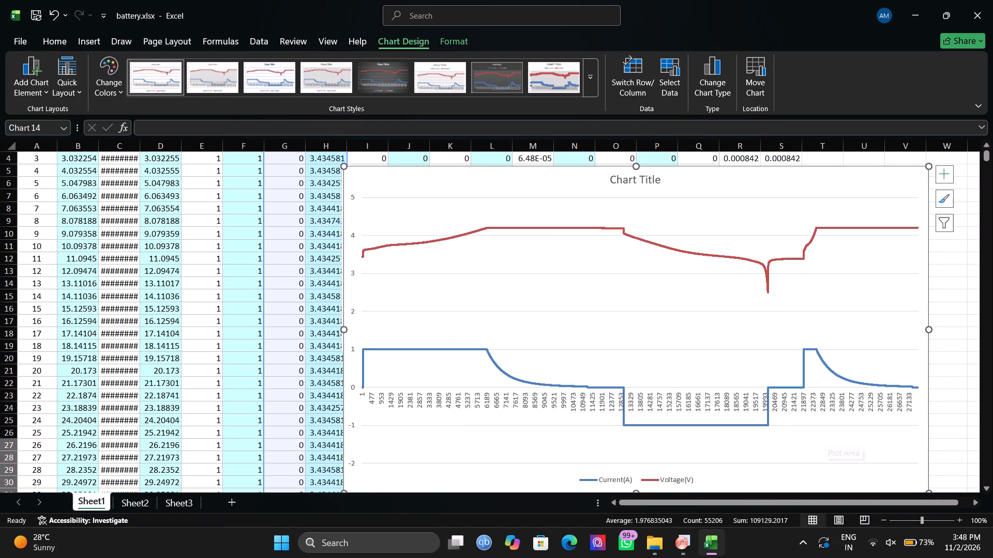
Move the enlarged current and voltage chart to the top of the sheet, covering about columns E to R.
{"action": "left_click_drag", "start_coordinate": [545, 199], "coordinate": [456, 189]}
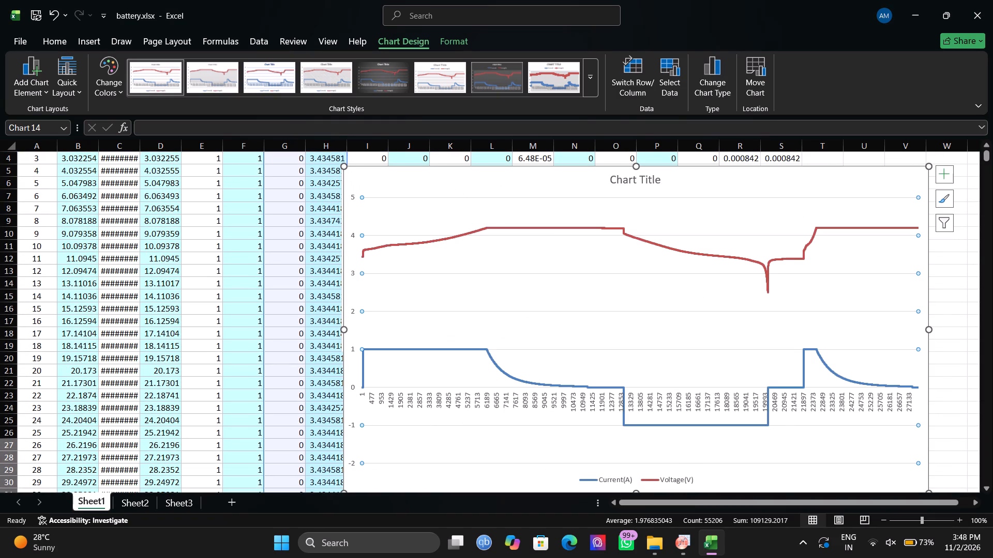
{"action": "left_click_drag", "start_coordinate": [448, 171], "coordinate": [328, 126]}
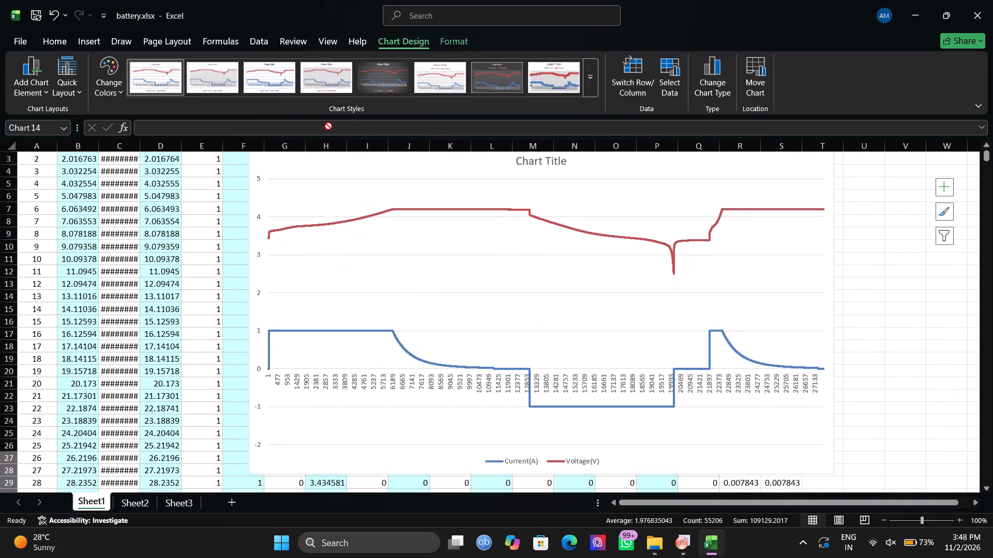
{"action": "left_click_drag", "start_coordinate": [328, 126], "coordinate": [293, 153]}
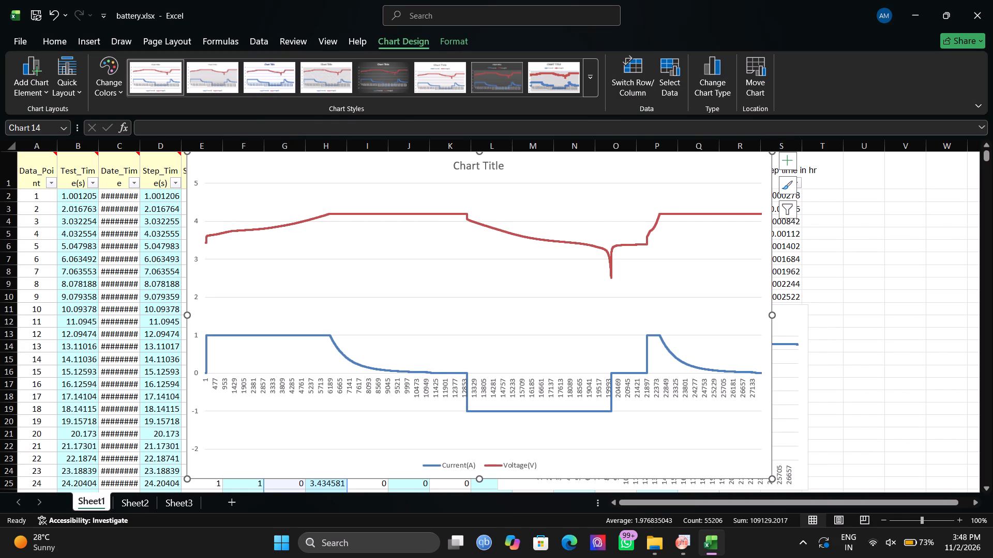
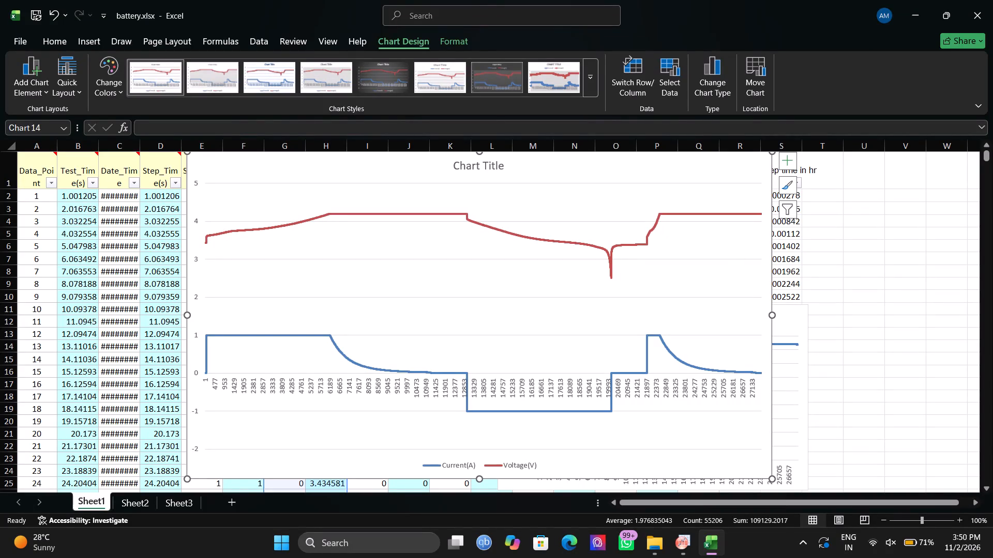
Move the combined current and voltage chart down off the header row, to about columns J to W starting near row 4.
{"action": "left_click", "coordinate": [707, 183]}
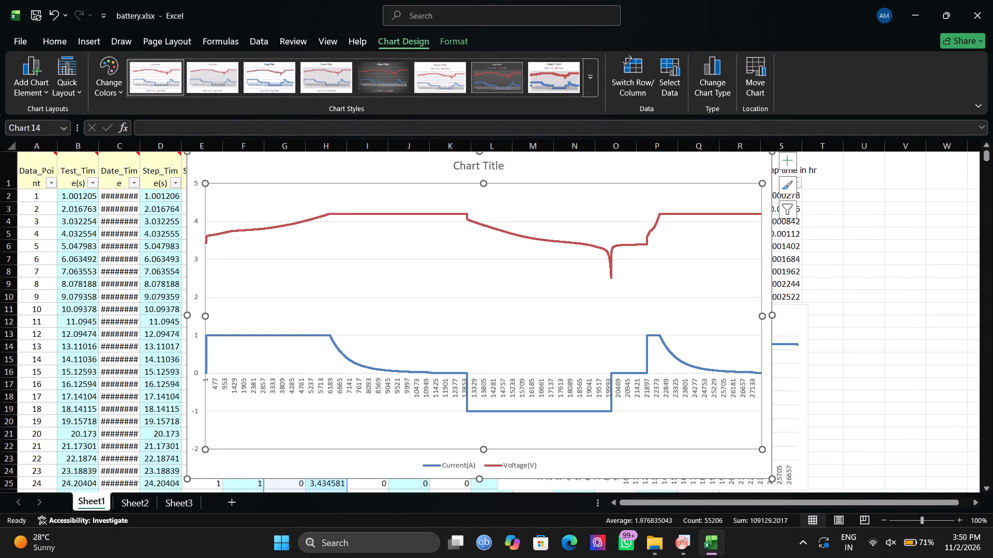
{"action": "left_click", "coordinate": [707, 172]}
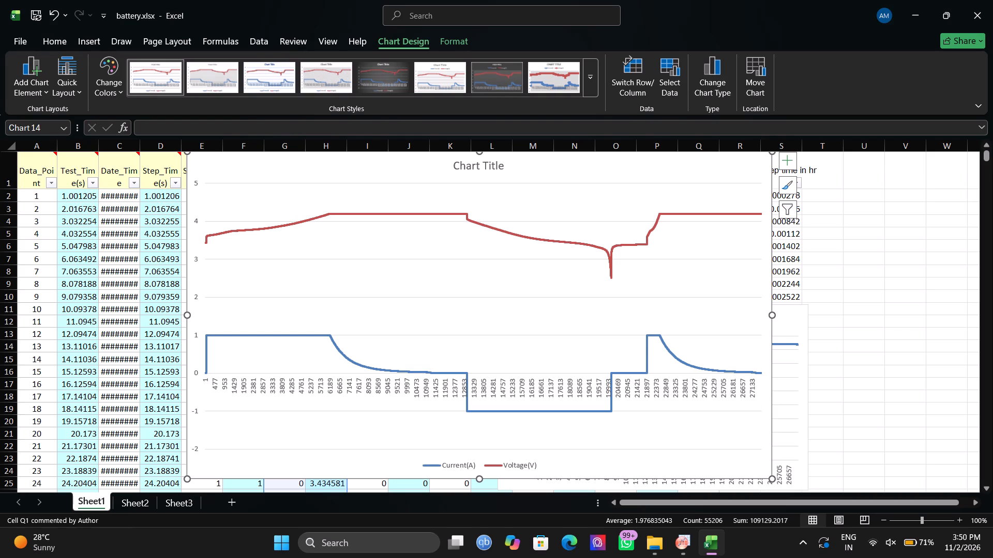
{"action": "left_click", "coordinate": [179, 146]}
{"action": "left_click", "coordinate": [215, 169]}
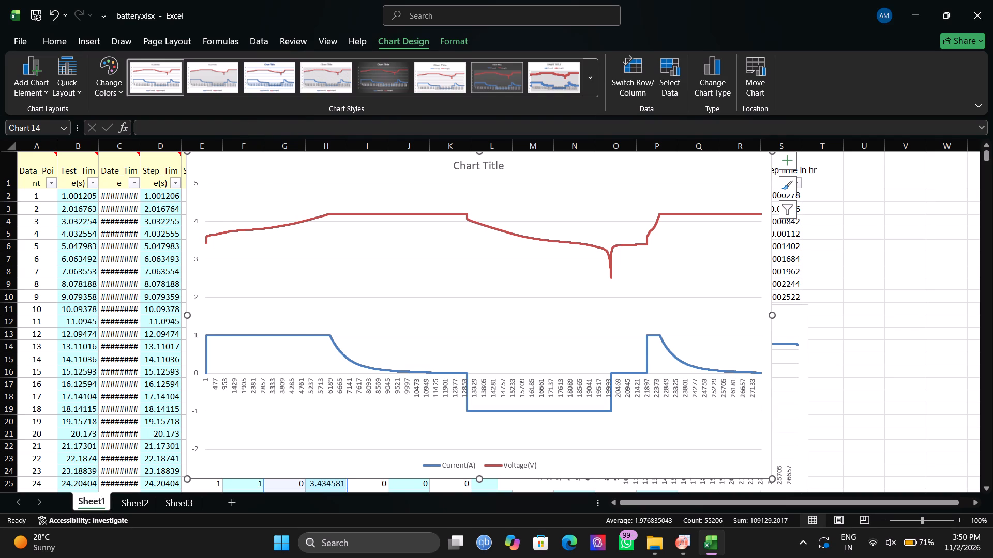
{"action": "left_click_drag", "start_coordinate": [215, 169], "coordinate": [405, 235]}
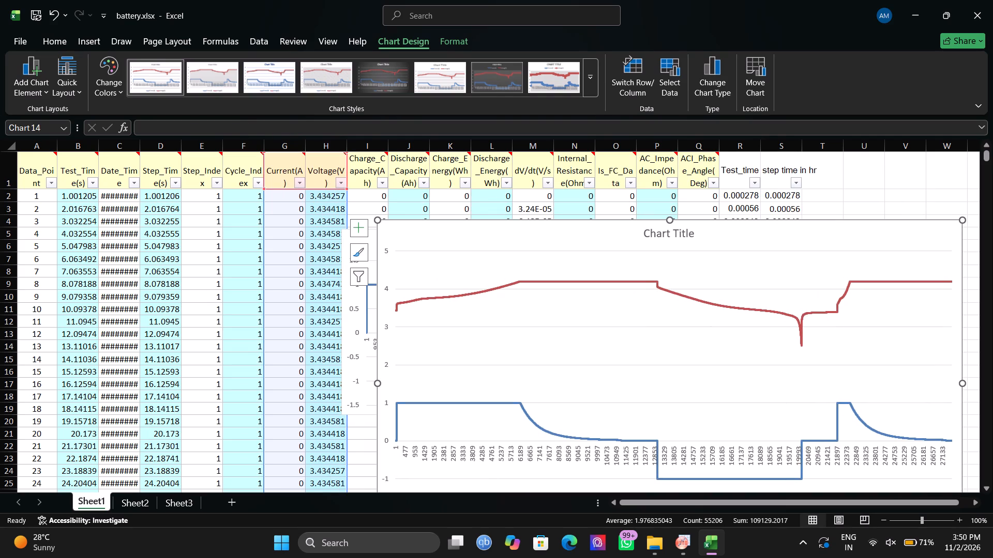
Filter the Step_Index column to show only step 5.
{"action": "left_click", "coordinate": [215, 181]}
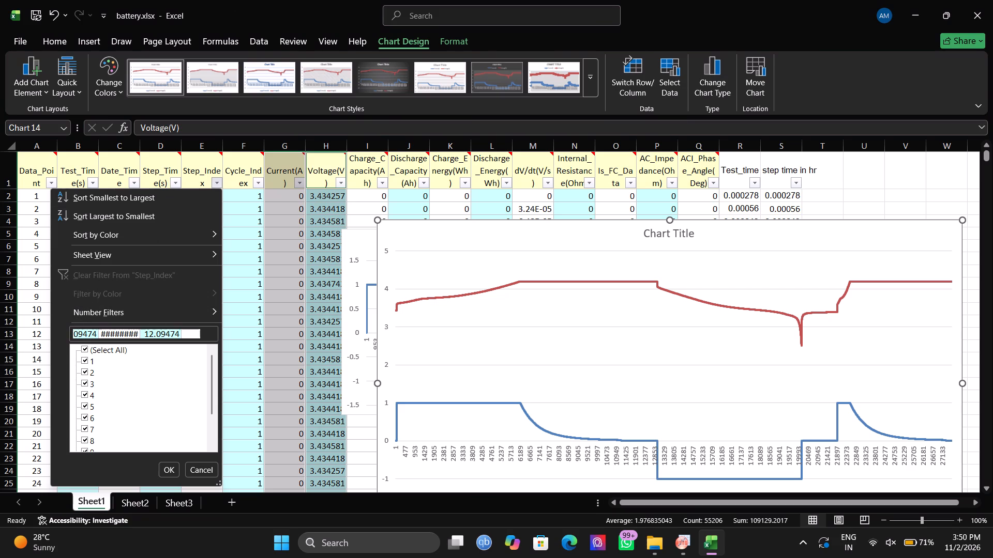
{"action": "left_click", "coordinate": [85, 347]}
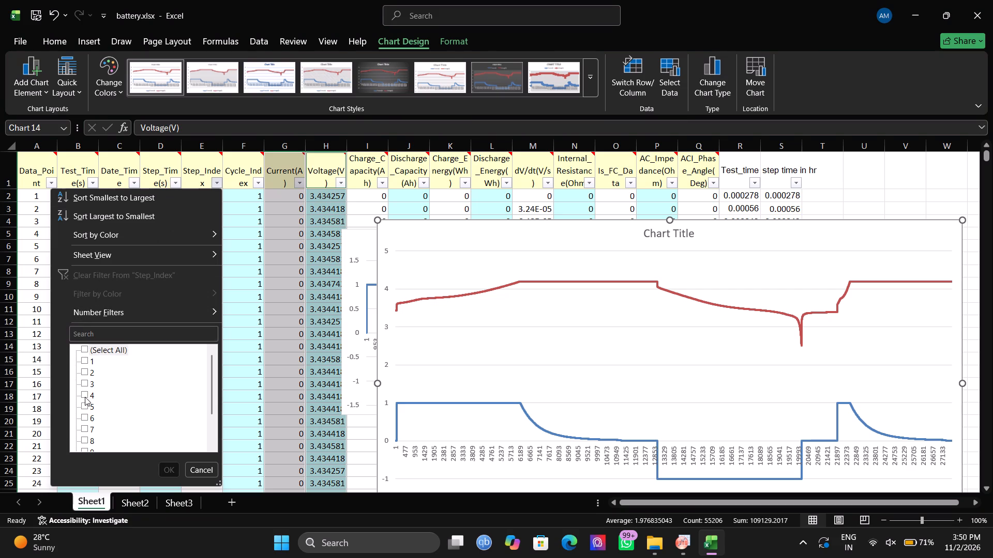
{"action": "left_click", "coordinate": [84, 406]}
{"action": "left_click", "coordinate": [169, 469]}
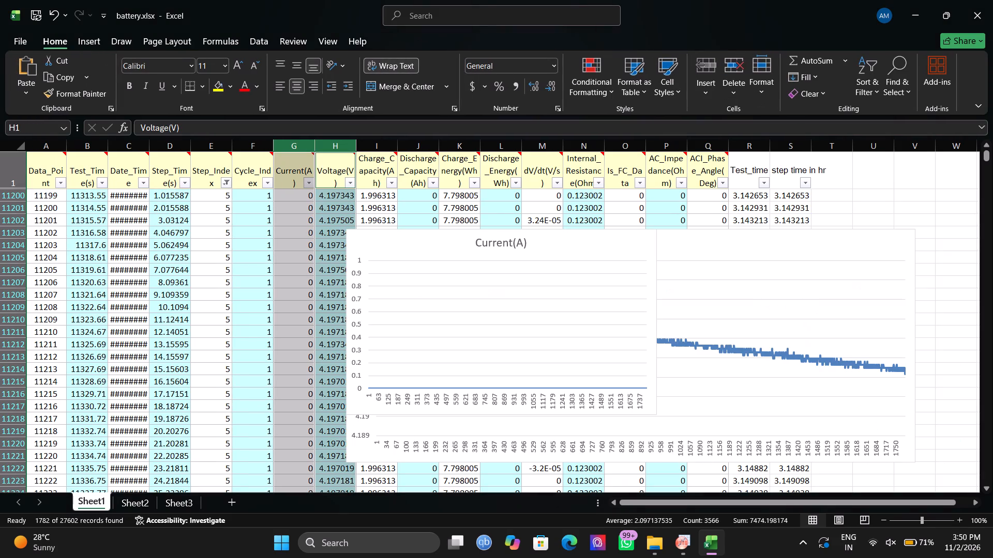
Delete the three overlapping single-series charts over the filtered data: two Current(A) charts and one Voltage(V) chart.
{"action": "left_click", "coordinate": [416, 244]}
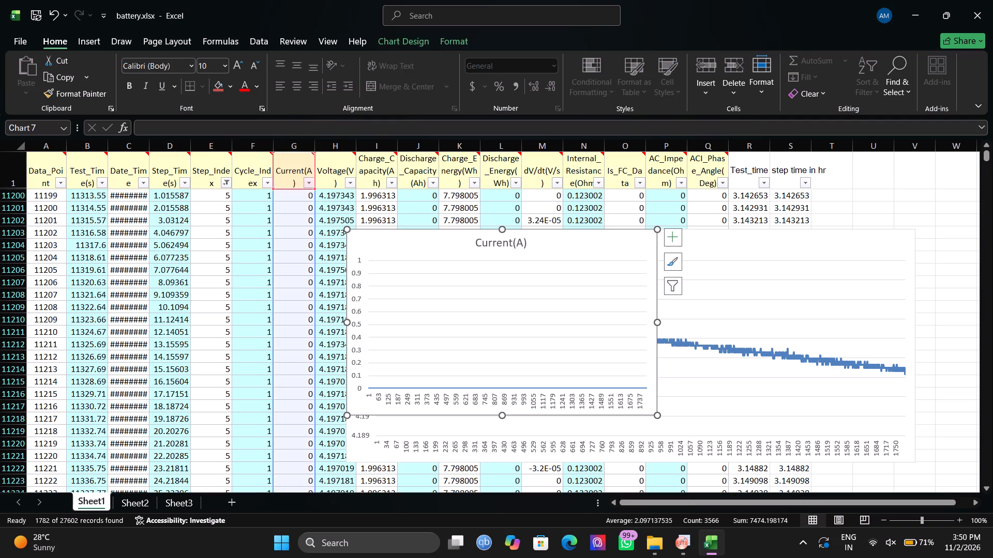
{"action": "left_click", "coordinate": [530, 239]}
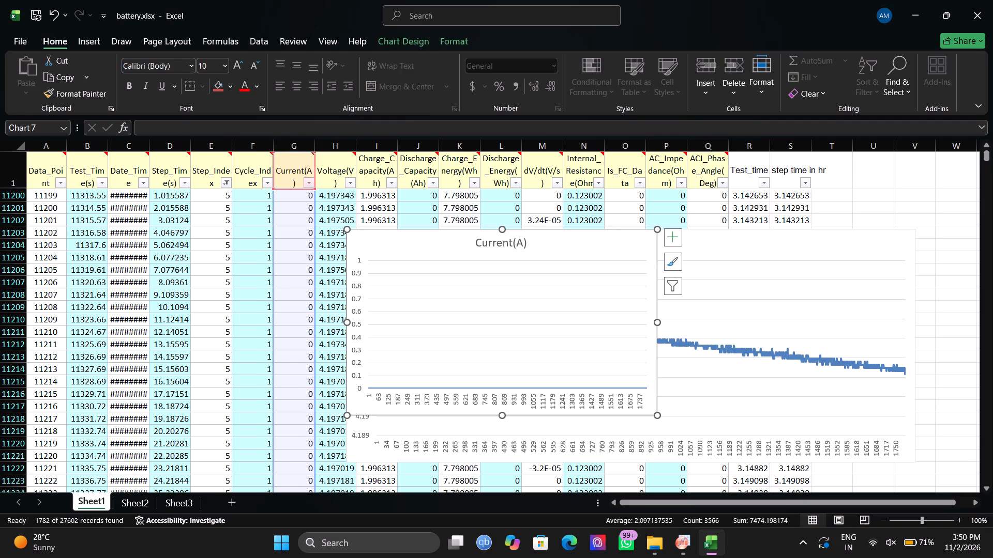
{"action": "key", "text": "Delete"}
{"action": "left_click", "coordinate": [535, 243]}
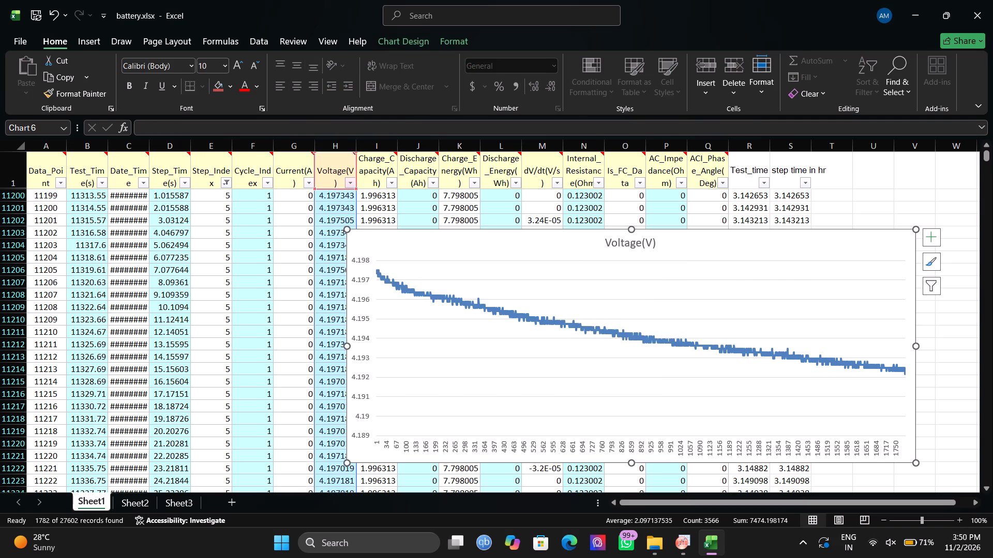
{"action": "key", "text": "Delete"}
{"action": "left_click", "coordinate": [535, 243]}
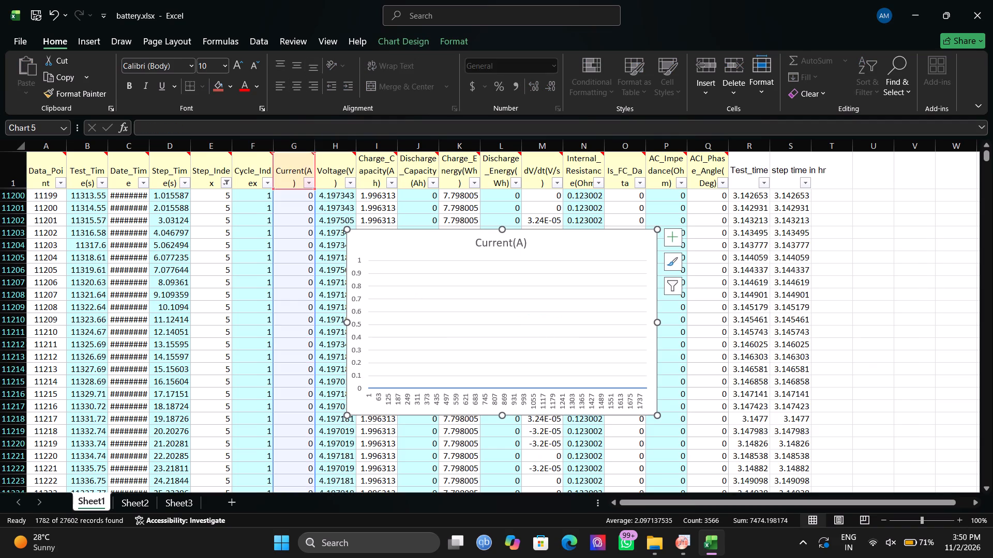
{"action": "key", "text": "Delete"}
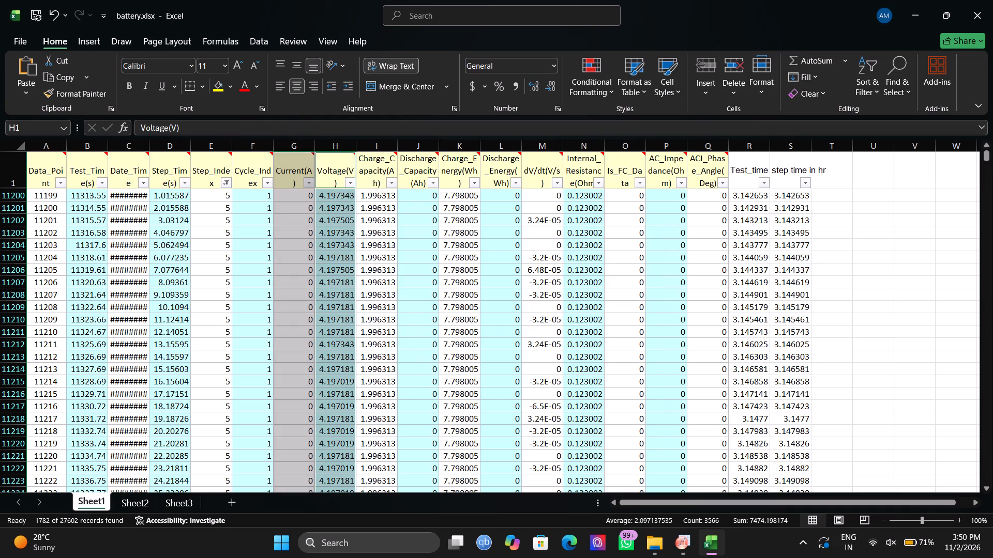
Insert a blank column between Voltage(V) and Charge_Capacity(Ah).
{"action": "left_click", "coordinate": [358, 144]}
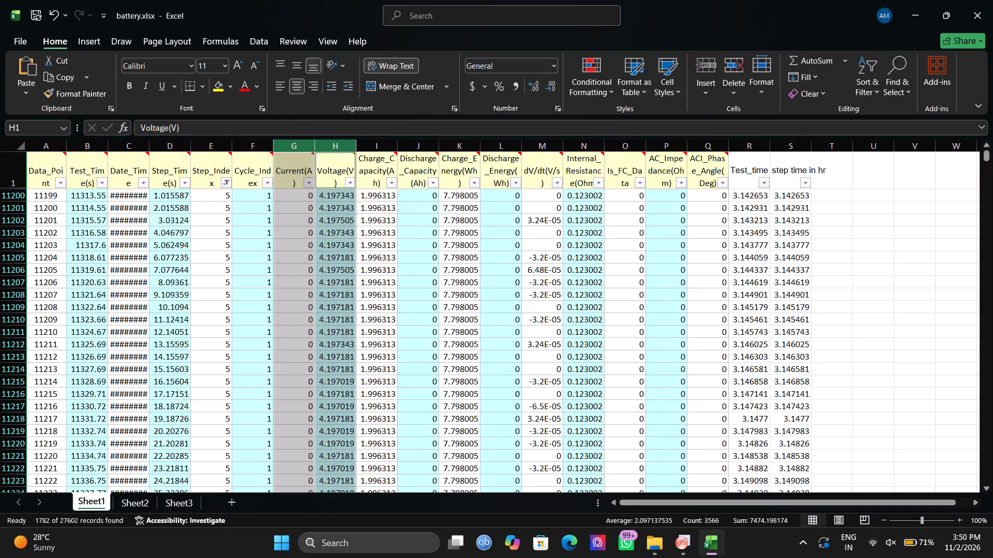
{"action": "left_click", "coordinate": [358, 144]}
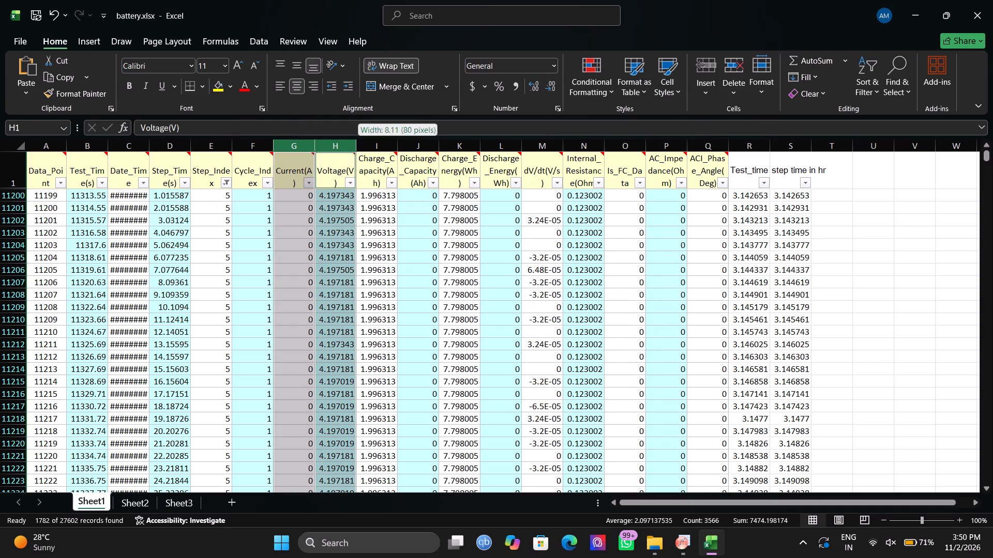
{"action": "left_click", "coordinate": [371, 145]}
{"action": "right_click", "coordinate": [371, 145]}
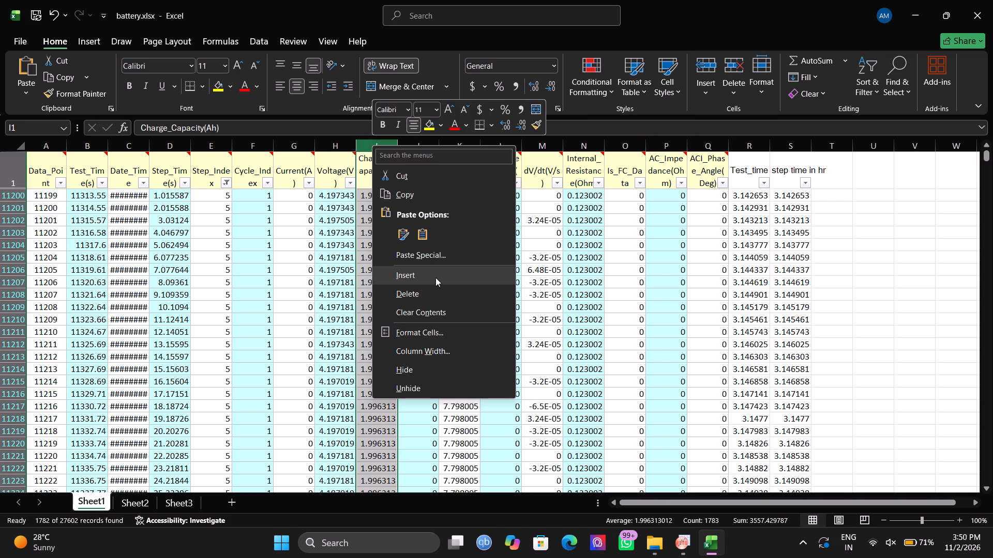
{"action": "left_click", "coordinate": [435, 277]}
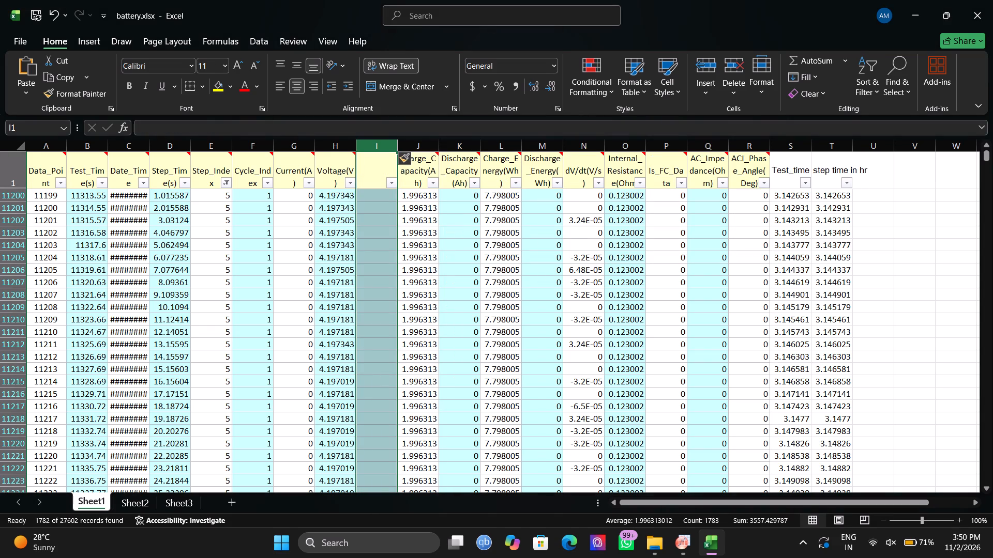
Enter "dischg" as the header of the new blank column in cell I1.
{"action": "left_click", "coordinate": [372, 167]}
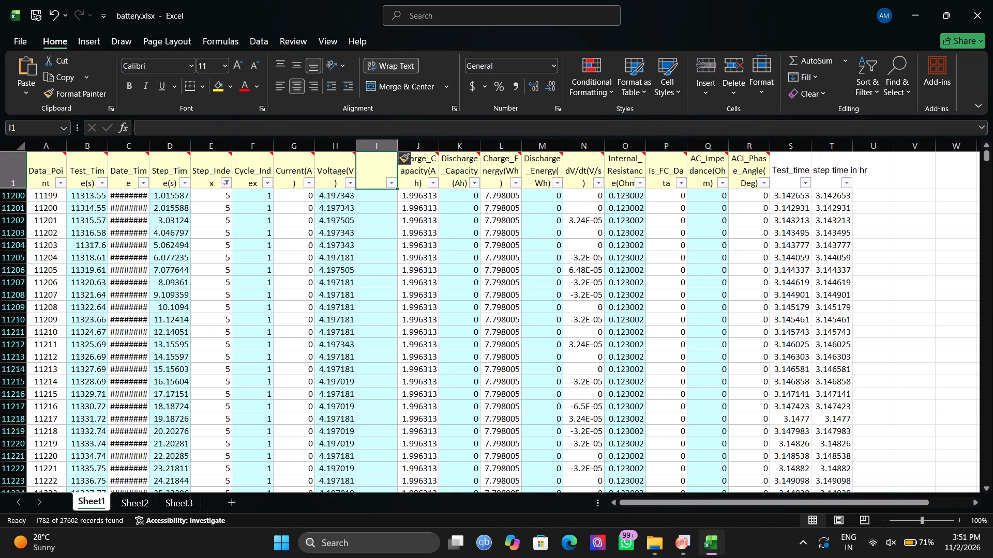
{"action": "left_click", "coordinate": [207, 126]}
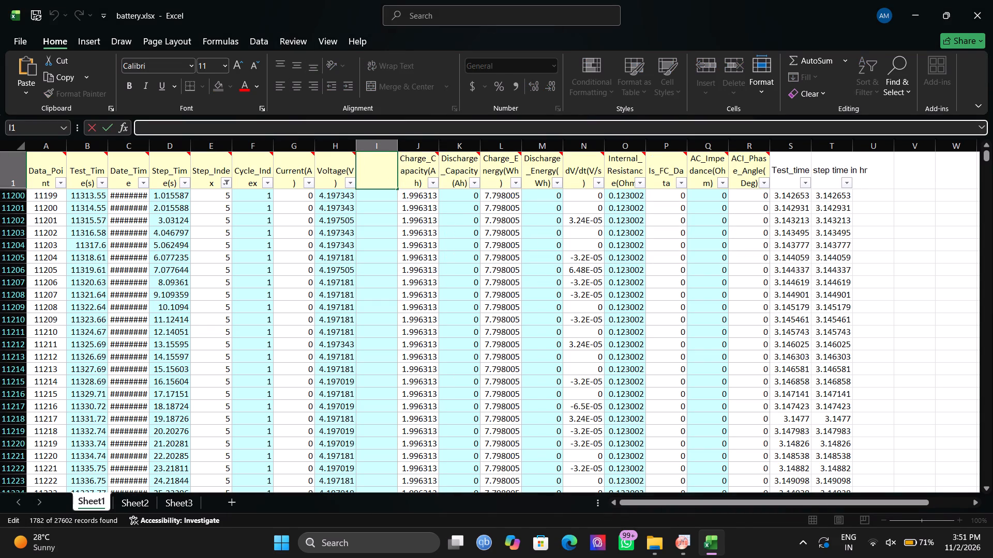
{"action": "type", "text": "dischg"}
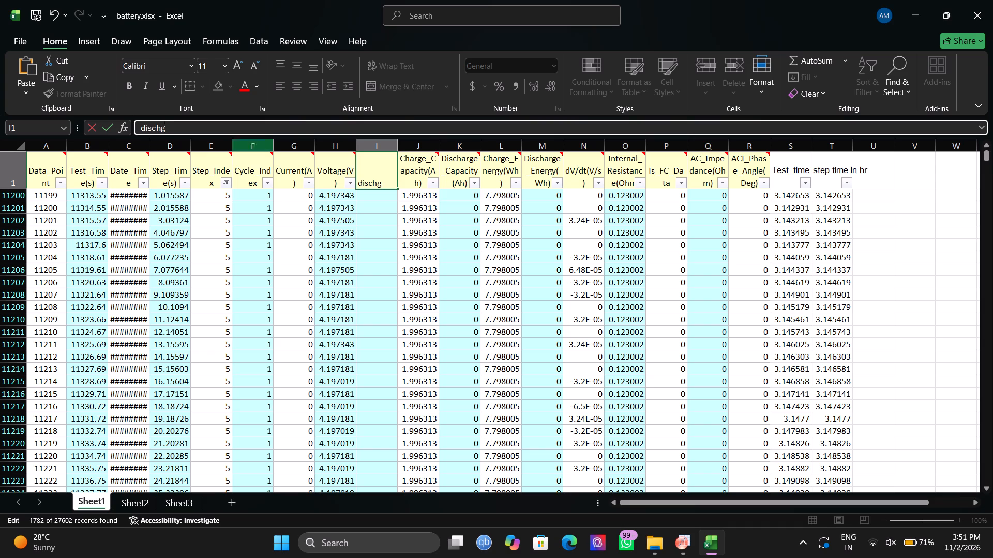
Extend the "dischg" header in cell I1 so that it reads "dischg Q".
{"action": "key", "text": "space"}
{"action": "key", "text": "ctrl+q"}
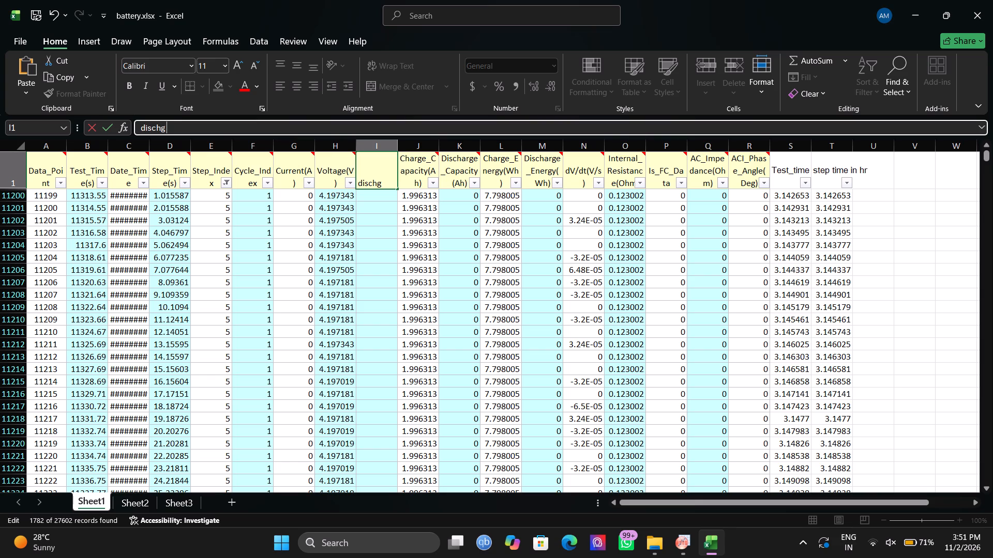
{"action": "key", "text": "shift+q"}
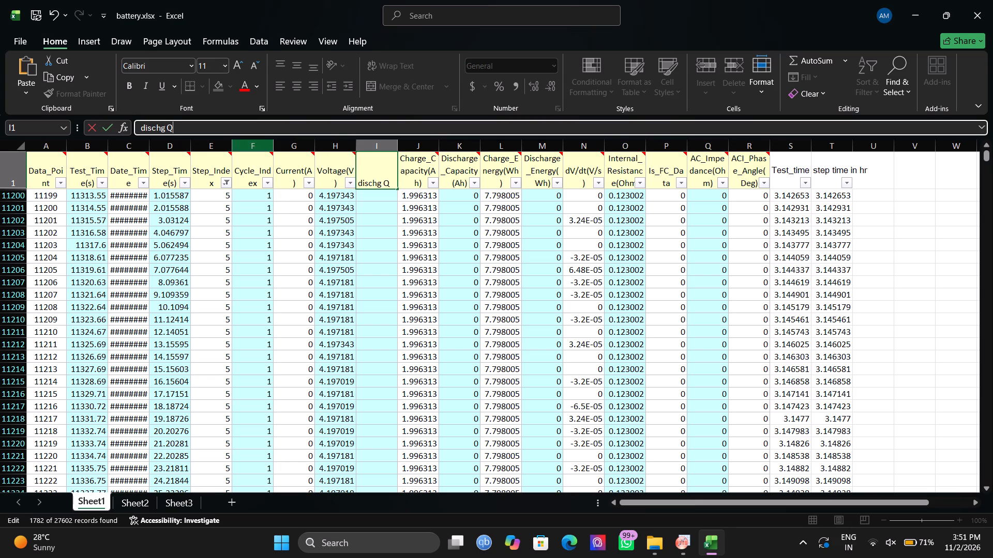
{"action": "left_click", "coordinate": [374, 198]}
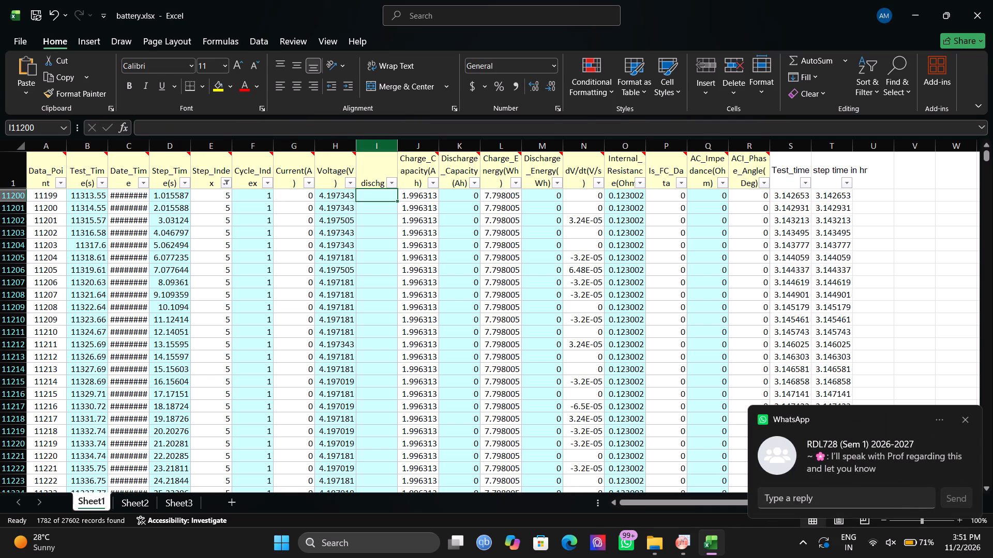
Insert a line chart plotting the Current(A) and Voltage(V) columns of the filtered step 5 data.
{"action": "left_click", "coordinate": [344, 144]}
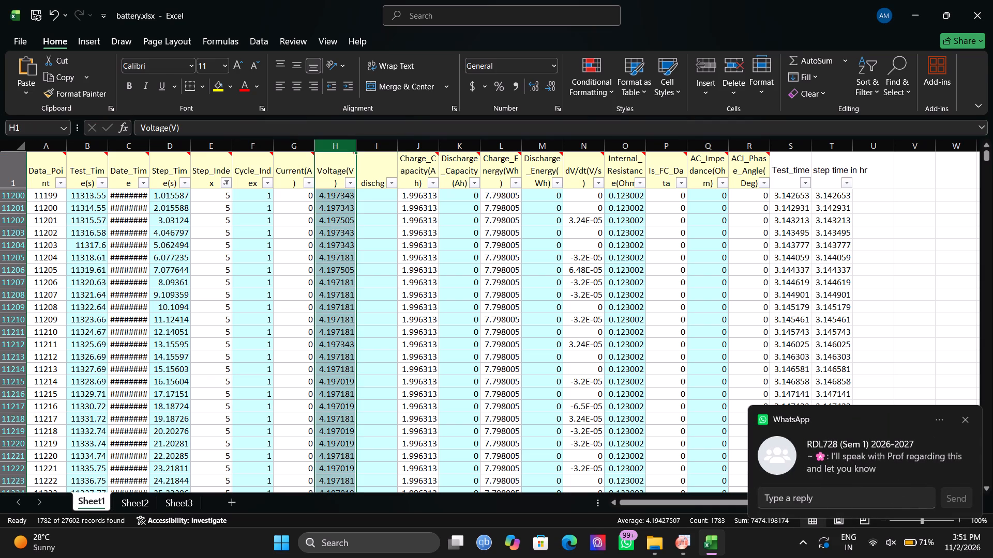
{"action": "left_click", "coordinate": [295, 146], "text": "ctrl"}
{"action": "left_click", "coordinate": [92, 40]}
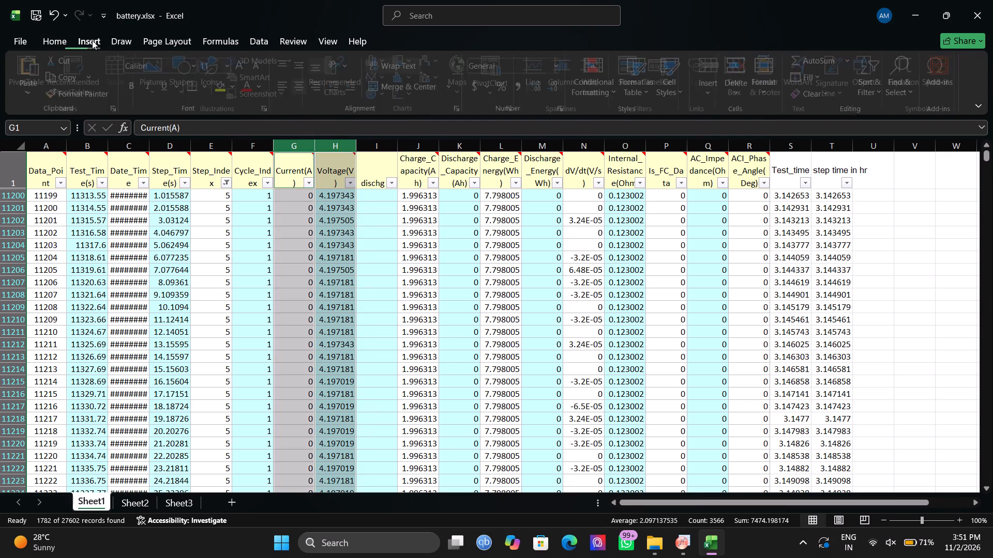
{"action": "left_click", "coordinate": [377, 85]}
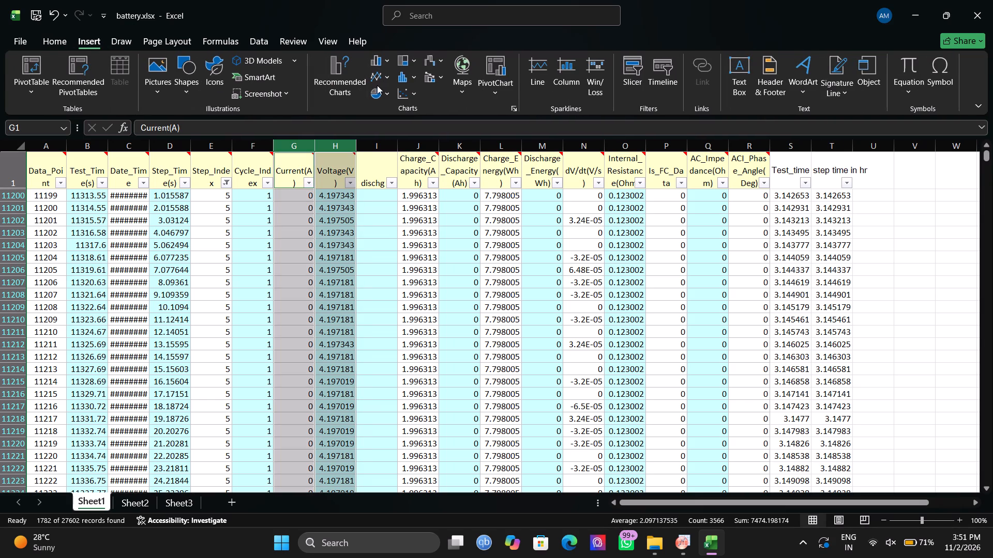
{"action": "left_click", "coordinate": [377, 78]}
{"action": "left_click", "coordinate": [387, 136]}
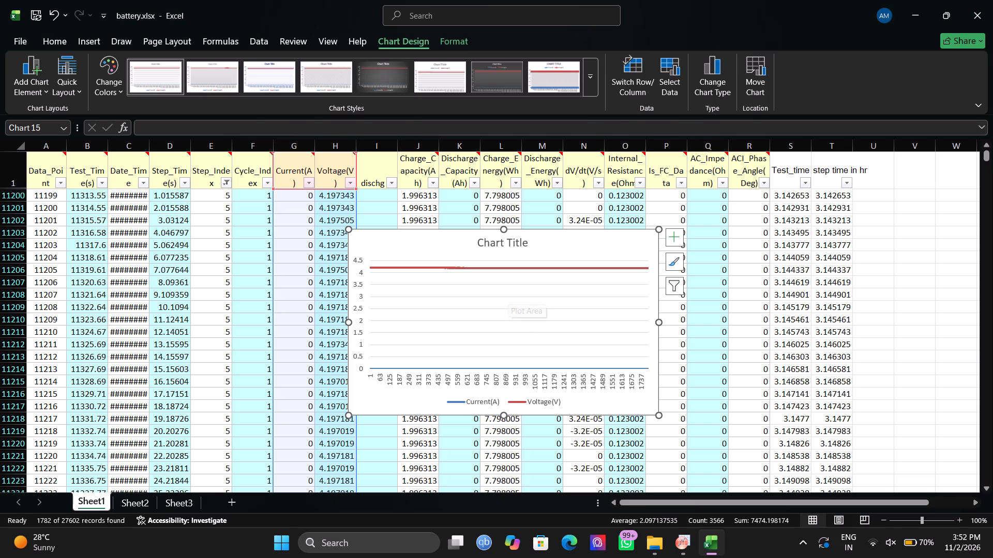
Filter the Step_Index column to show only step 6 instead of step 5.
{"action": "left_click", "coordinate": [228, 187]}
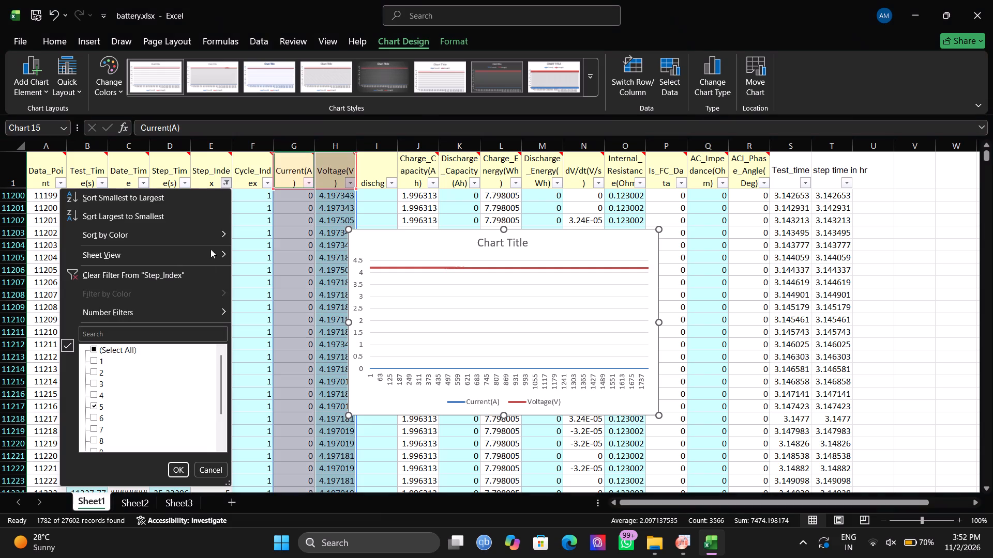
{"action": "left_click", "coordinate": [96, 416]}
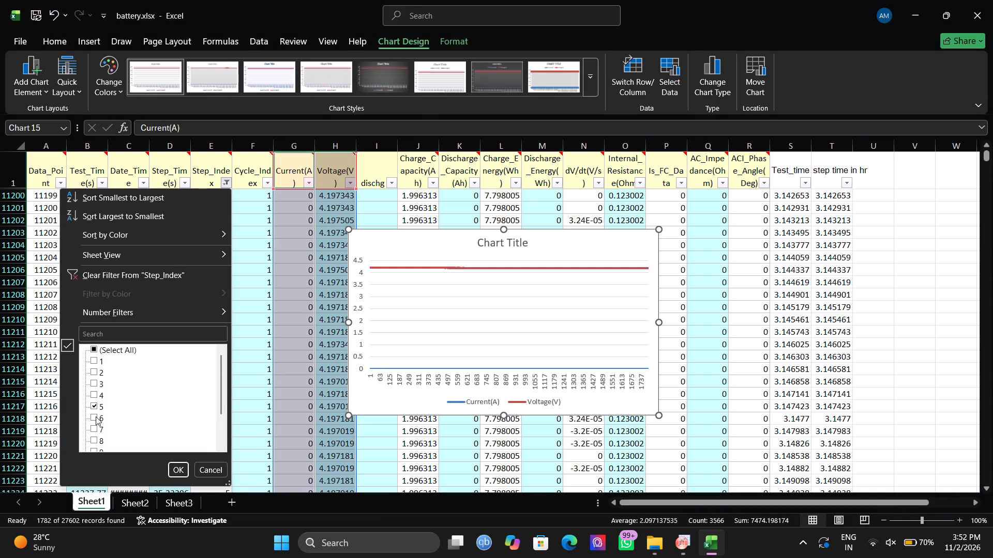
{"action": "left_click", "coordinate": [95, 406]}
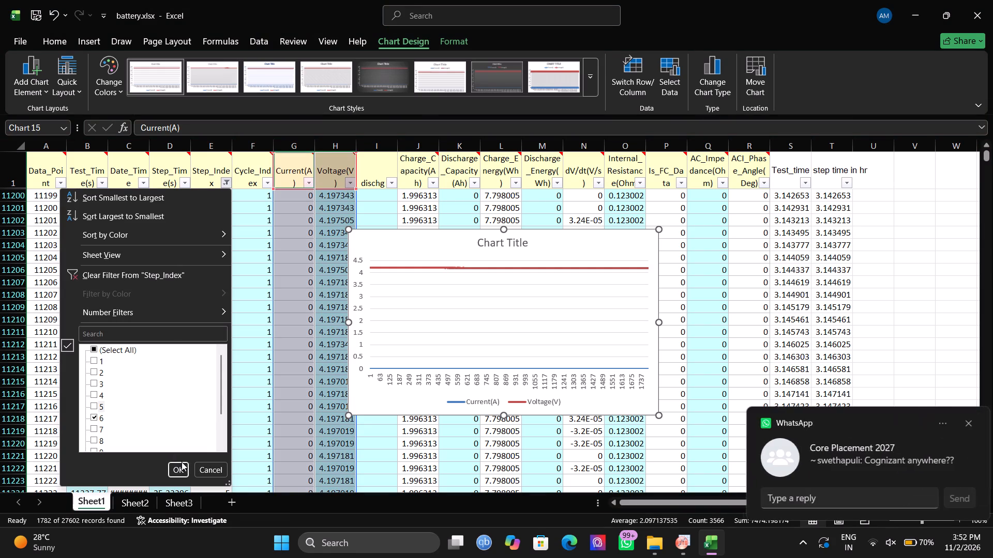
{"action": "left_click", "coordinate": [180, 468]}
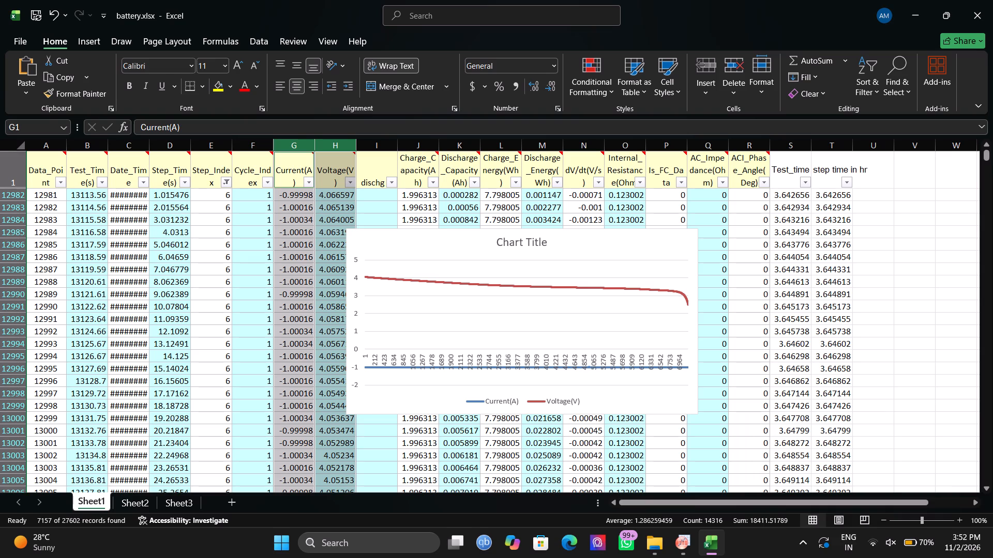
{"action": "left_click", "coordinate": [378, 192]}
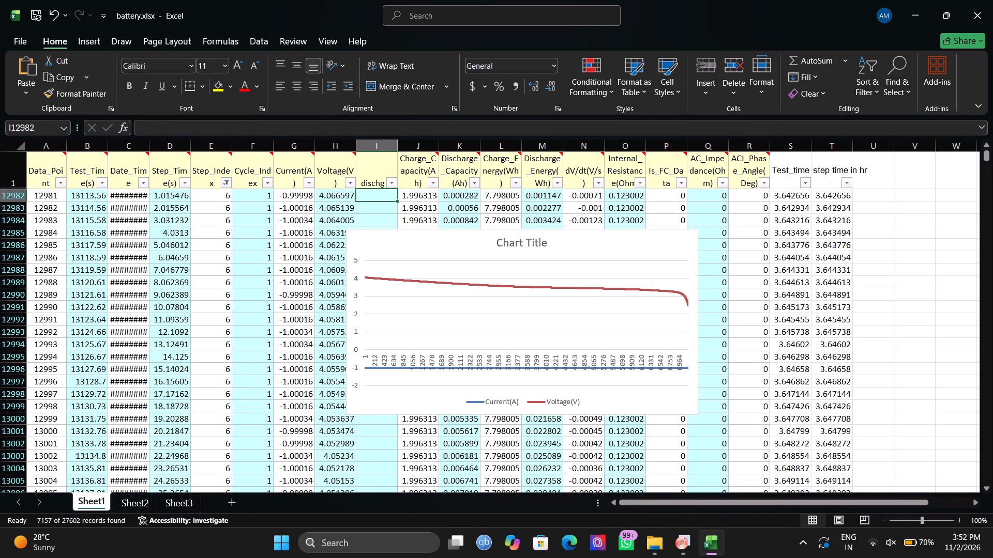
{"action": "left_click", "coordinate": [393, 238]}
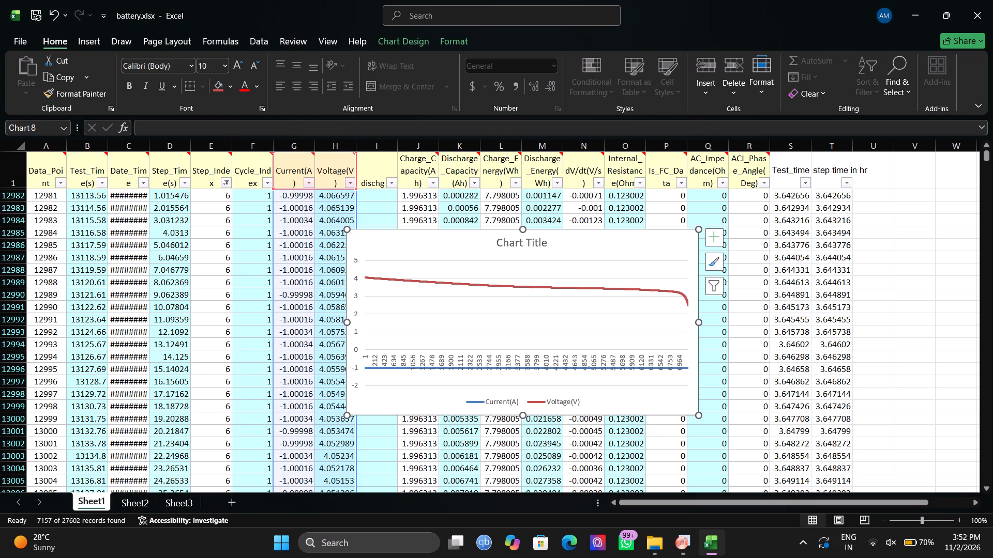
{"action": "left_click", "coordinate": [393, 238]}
Filter Step_Index to step 5 only and look through its records down to the last row.
{"action": "left_click", "coordinate": [224, 180]}
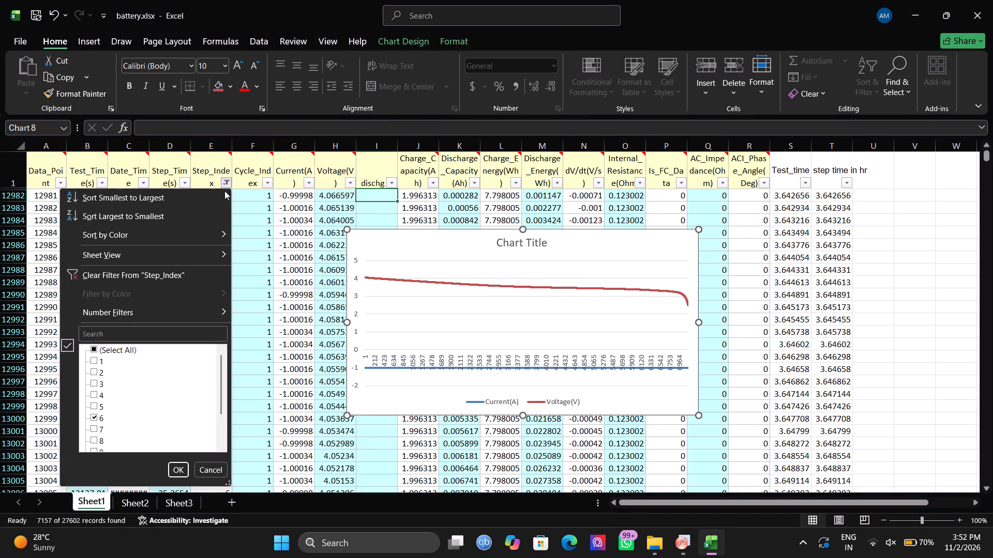
{"action": "left_click", "coordinate": [94, 406]}
{"action": "left_click", "coordinate": [95, 419]}
{"action": "left_click", "coordinate": [176, 469]}
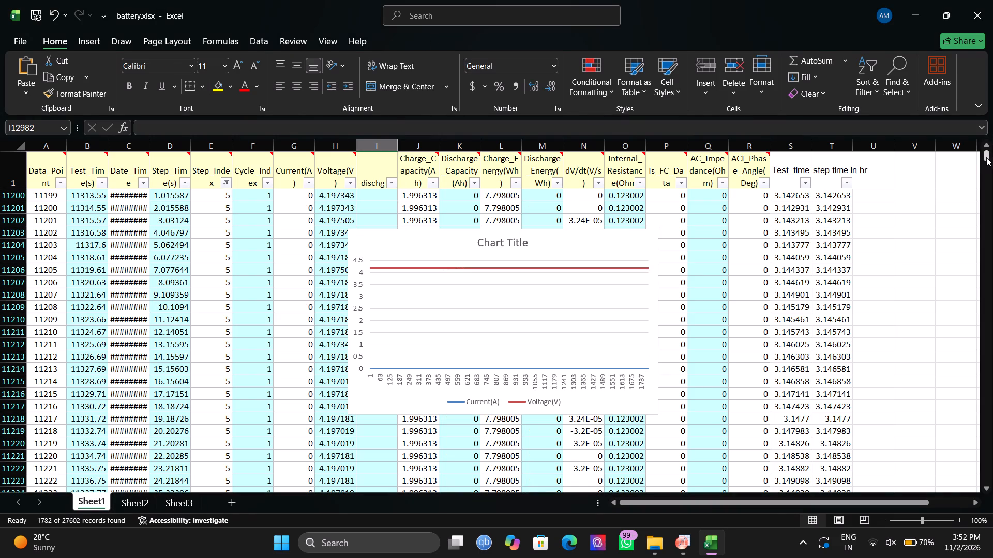
{"action": "left_click_drag", "start_coordinate": [987, 157], "coordinate": [988, 207]}
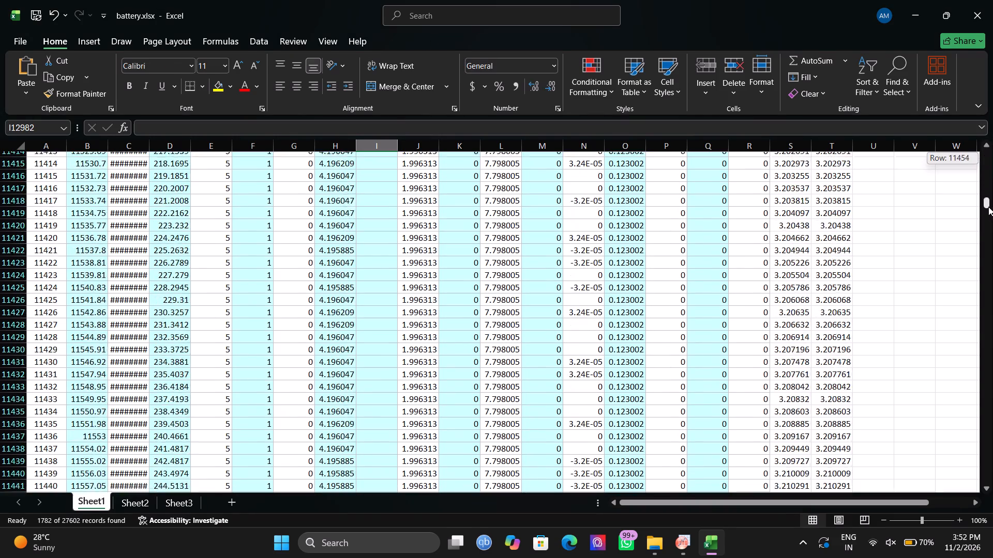
{"action": "left_click_drag", "start_coordinate": [988, 207], "coordinate": [992, 484]}
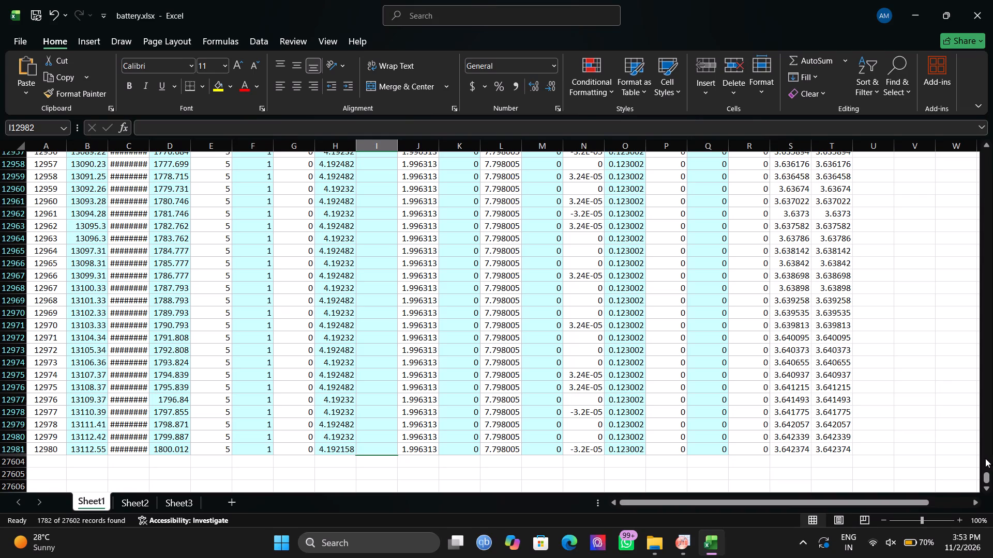
{"action": "left_click_drag", "start_coordinate": [987, 473], "coordinate": [971, 349]}
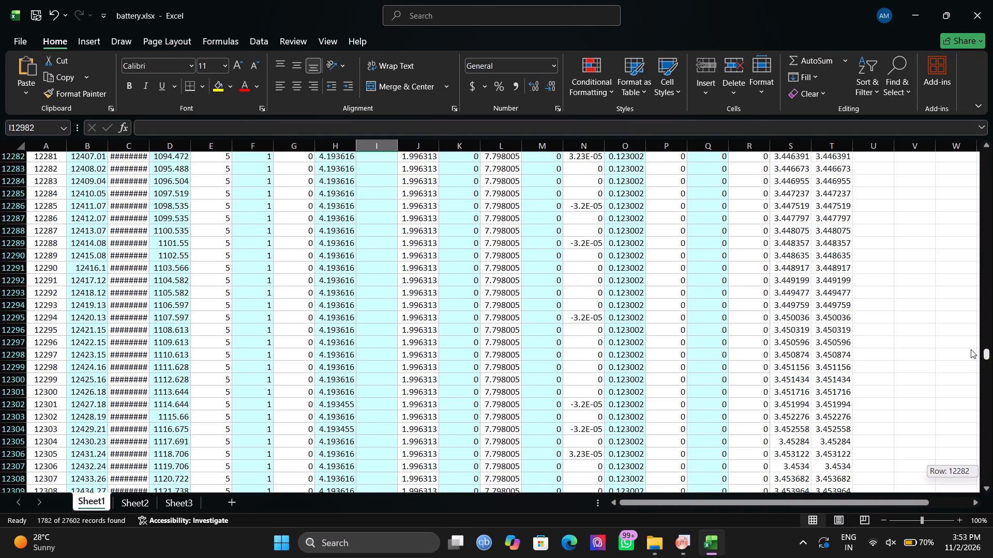
{"action": "left_click_drag", "start_coordinate": [971, 349], "coordinate": [959, 148]}
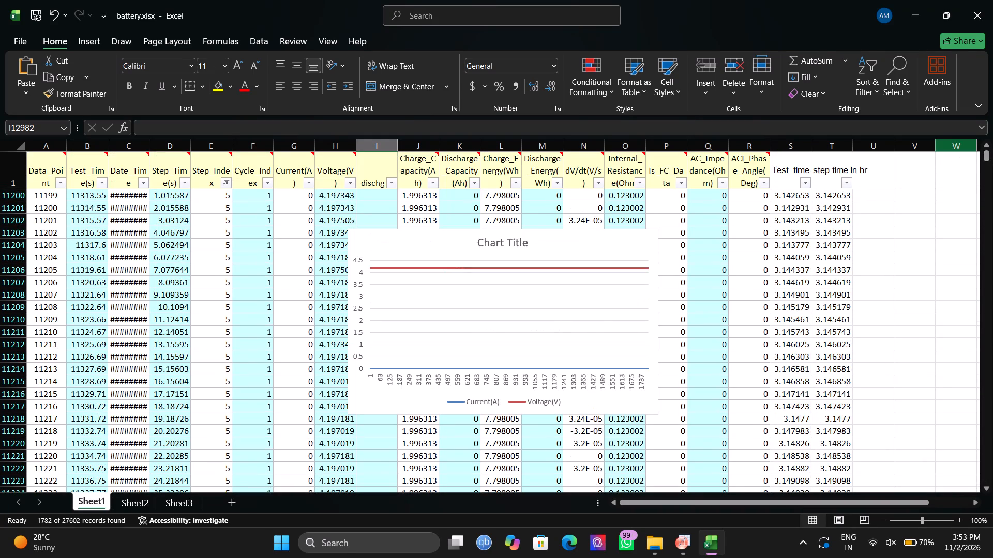
Filter the Step_Index column to show only step 6.
{"action": "left_click", "coordinate": [224, 179]}
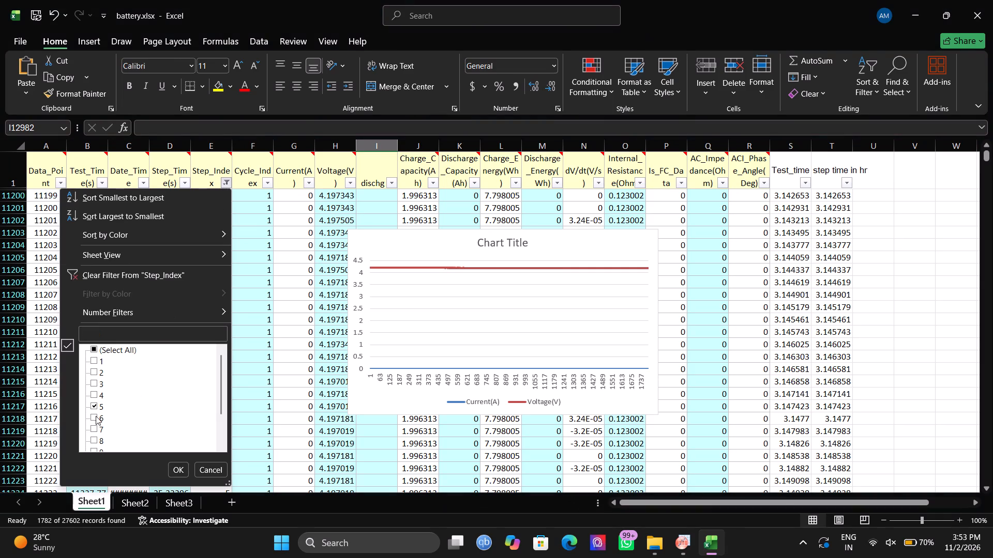
{"action": "left_click", "coordinate": [90, 417]}
{"action": "left_click", "coordinate": [93, 419]}
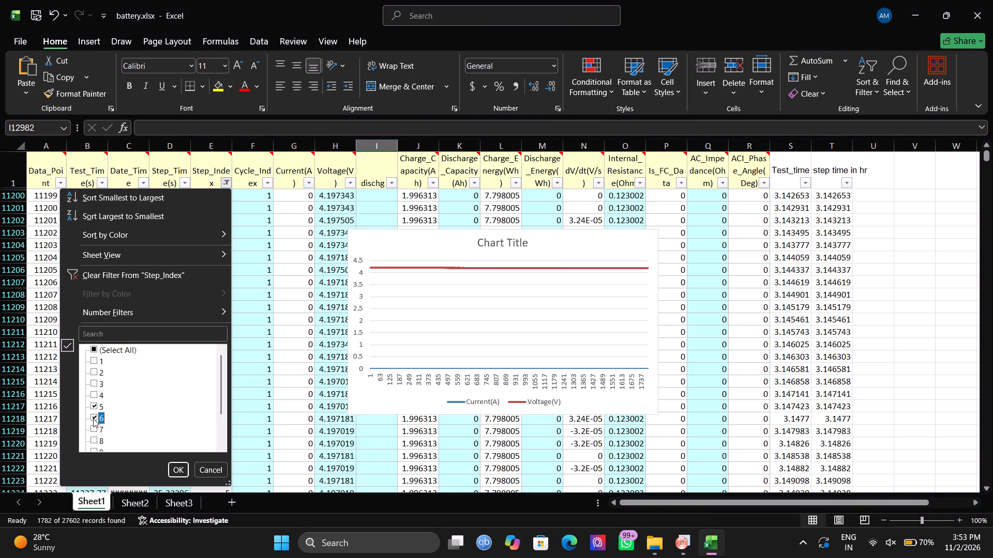
{"action": "left_click", "coordinate": [93, 406]}
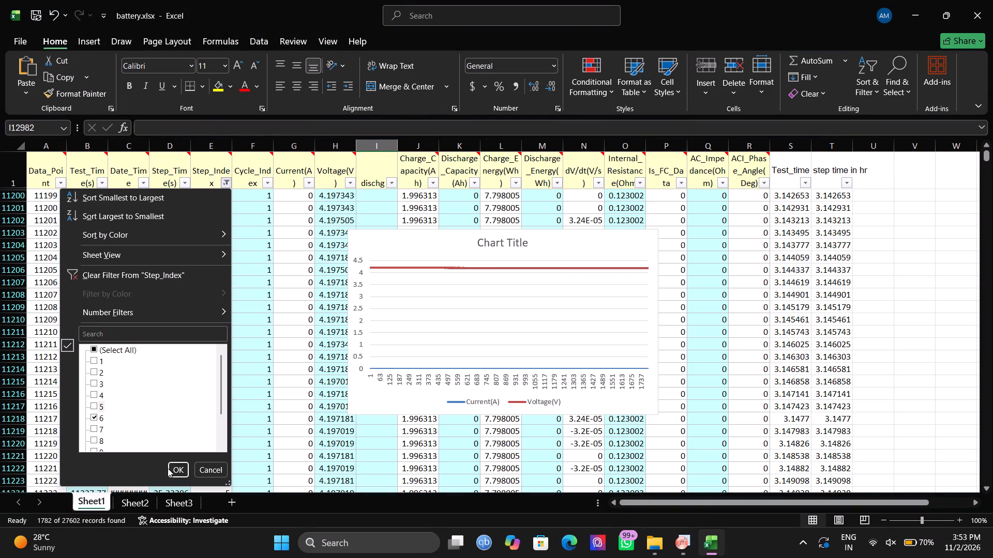
{"action": "left_click", "coordinate": [175, 470]}
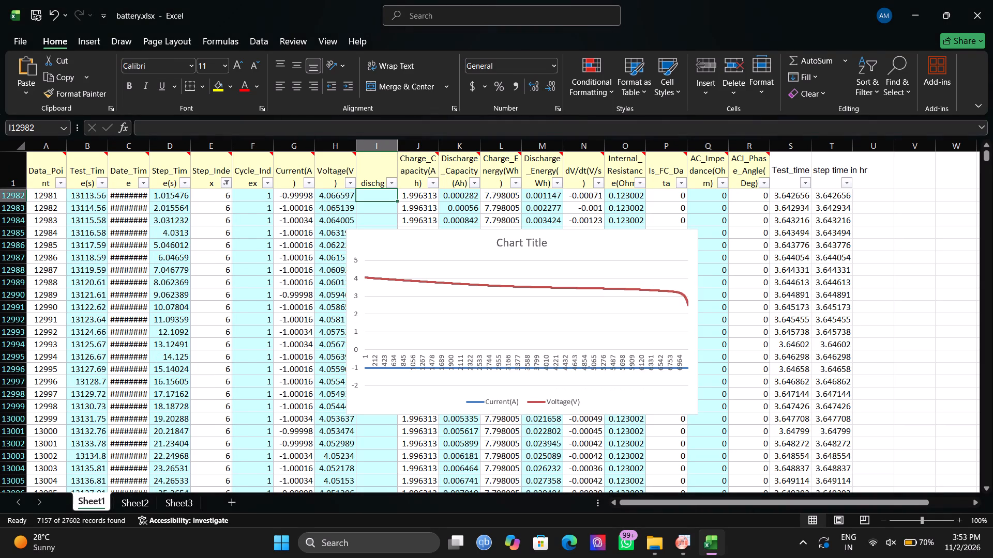
Select cell I12982, the first dischg cell of the step 6 records.
{"action": "left_click", "coordinate": [381, 193]}
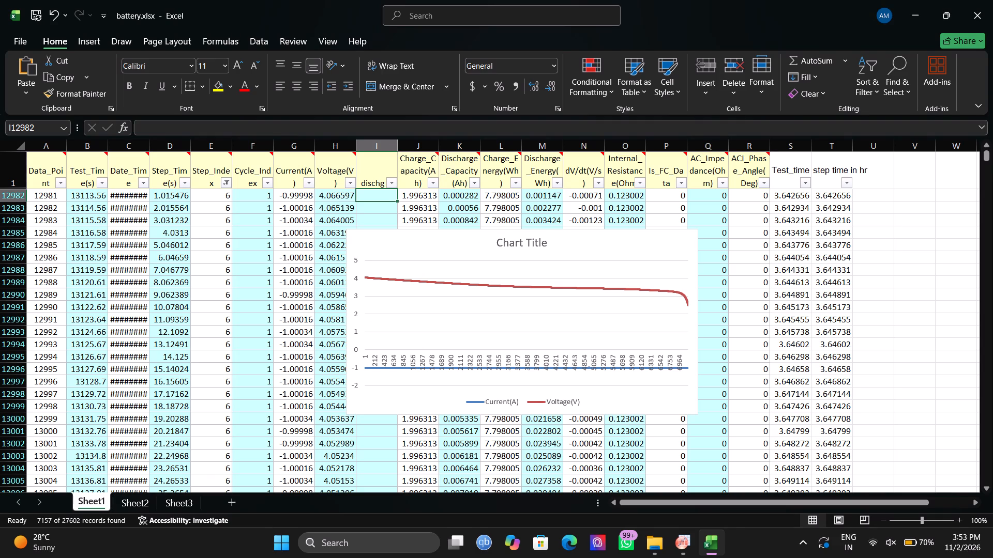
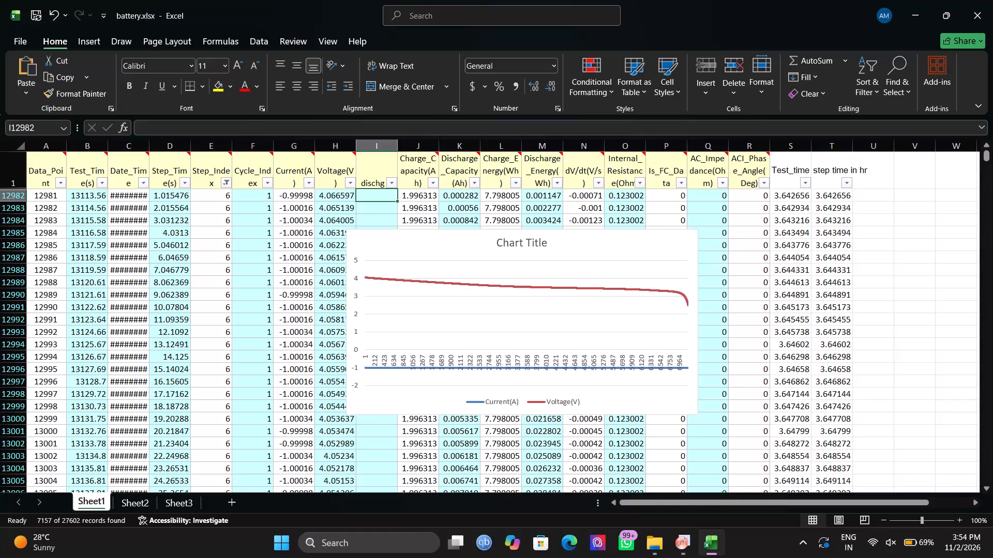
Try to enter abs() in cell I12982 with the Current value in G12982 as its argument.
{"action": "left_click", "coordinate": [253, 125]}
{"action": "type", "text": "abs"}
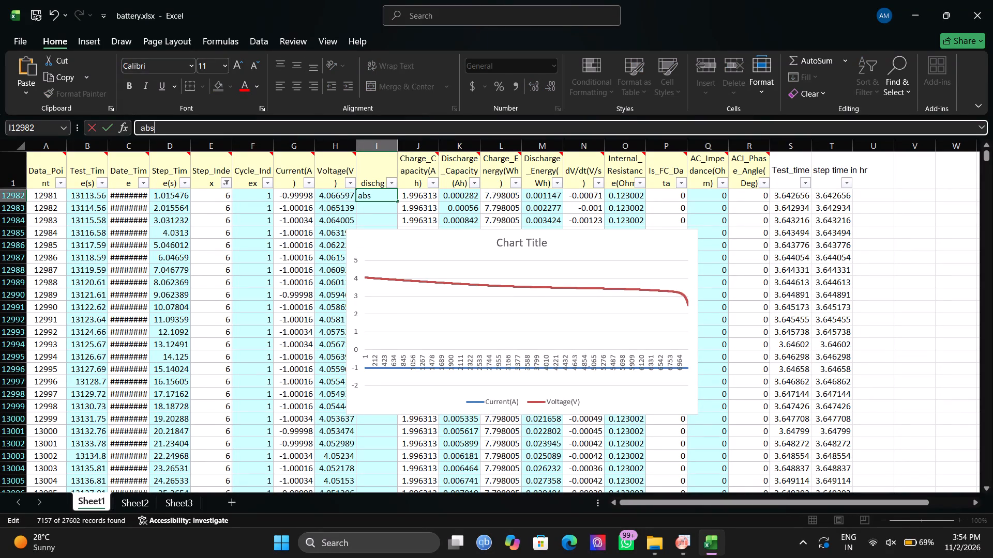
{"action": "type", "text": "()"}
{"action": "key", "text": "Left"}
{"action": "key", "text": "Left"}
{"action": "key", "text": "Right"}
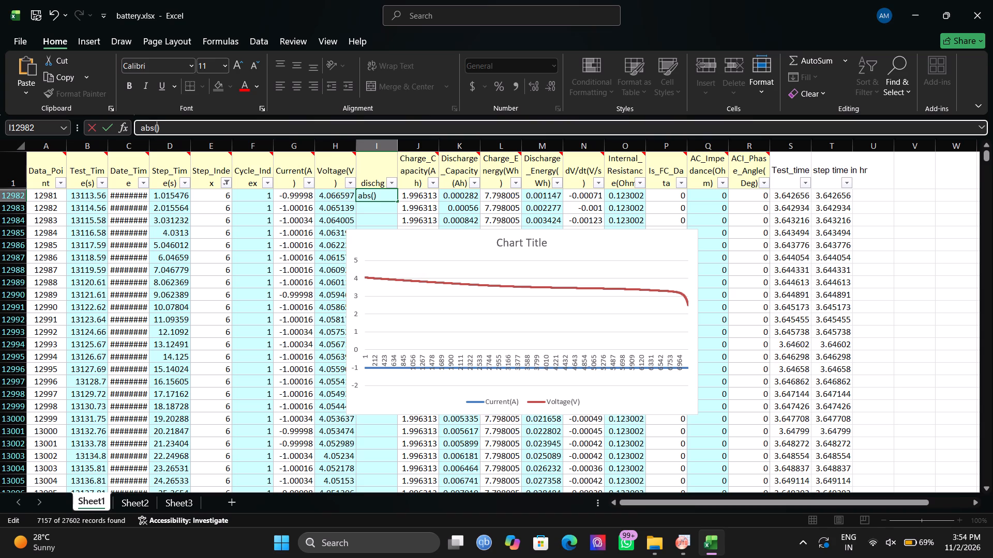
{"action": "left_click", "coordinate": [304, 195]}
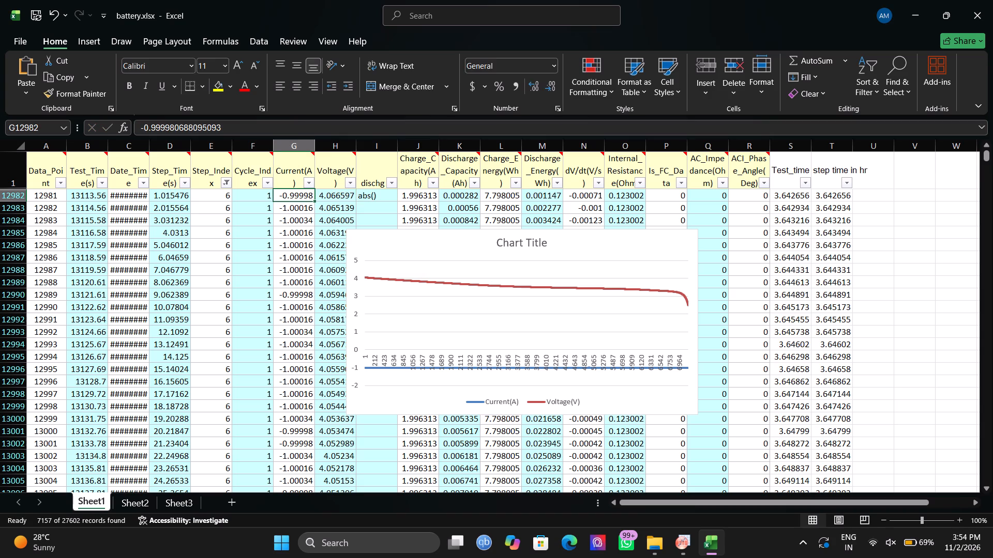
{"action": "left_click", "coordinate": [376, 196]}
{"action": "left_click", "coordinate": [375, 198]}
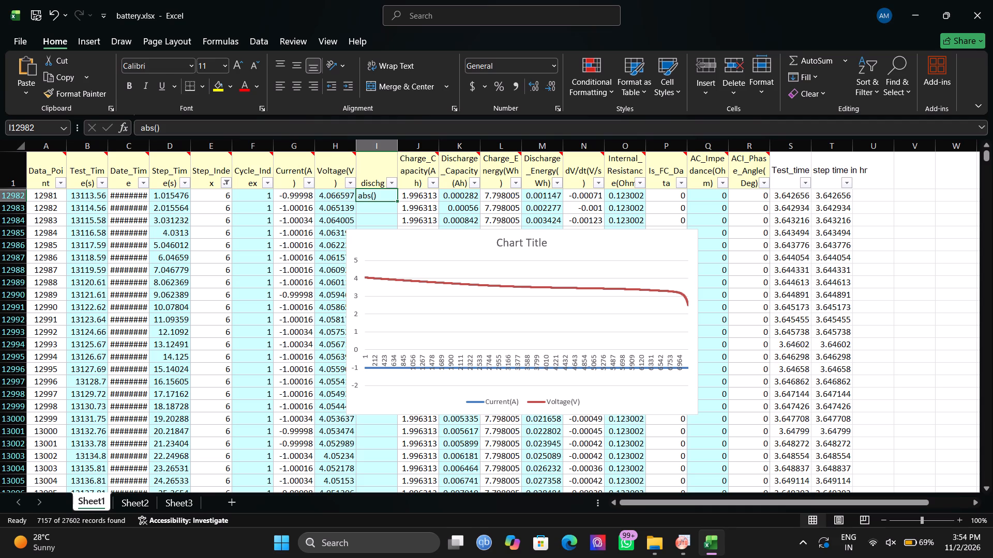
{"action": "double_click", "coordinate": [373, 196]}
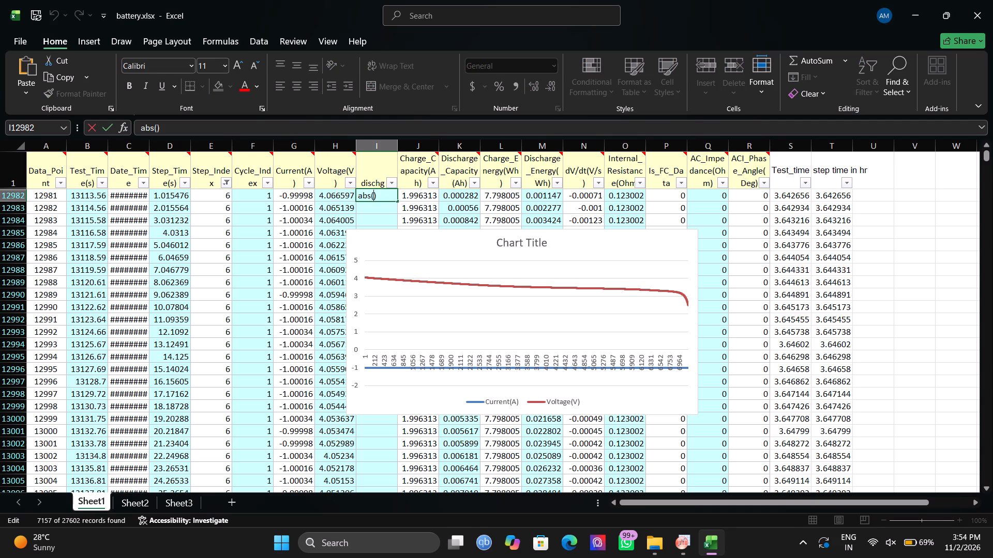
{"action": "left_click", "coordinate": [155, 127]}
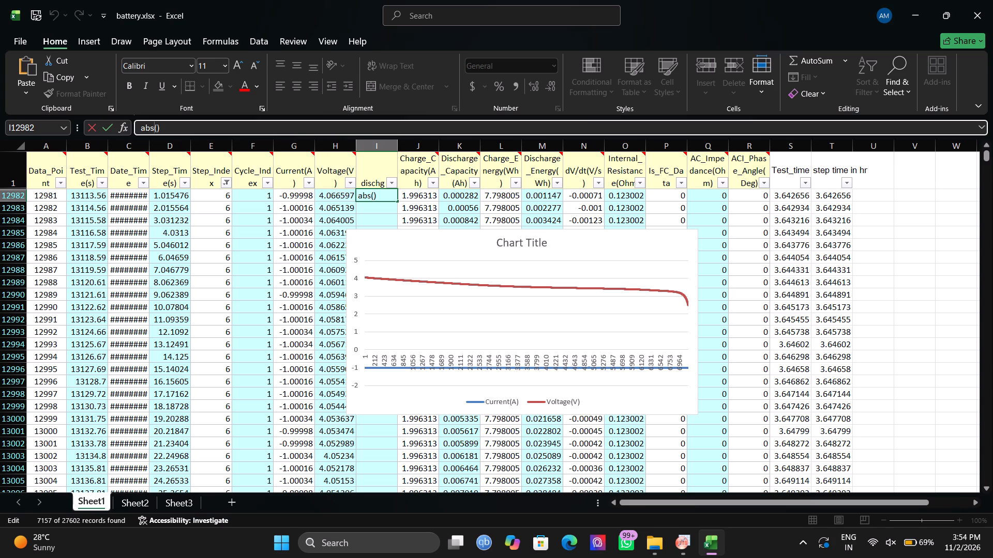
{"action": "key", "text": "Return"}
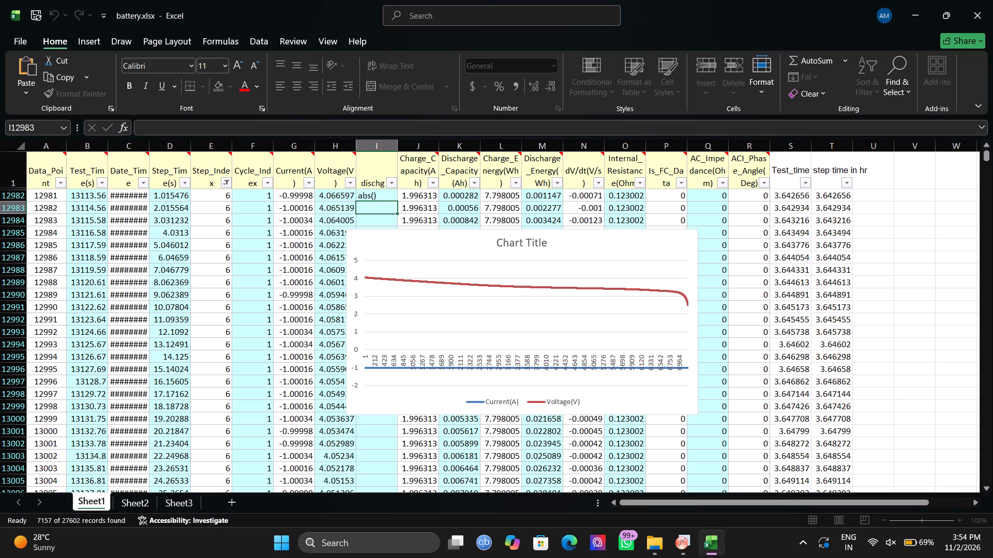
Delete the current and voltage chart covering the step 6 records.
{"action": "left_click", "coordinate": [418, 251]}
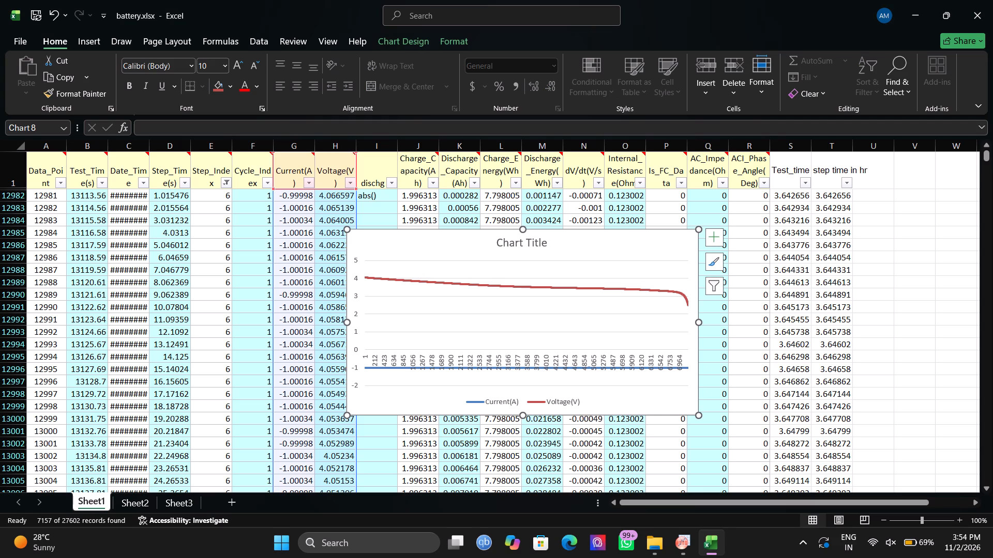
{"action": "key", "text": "Delete"}
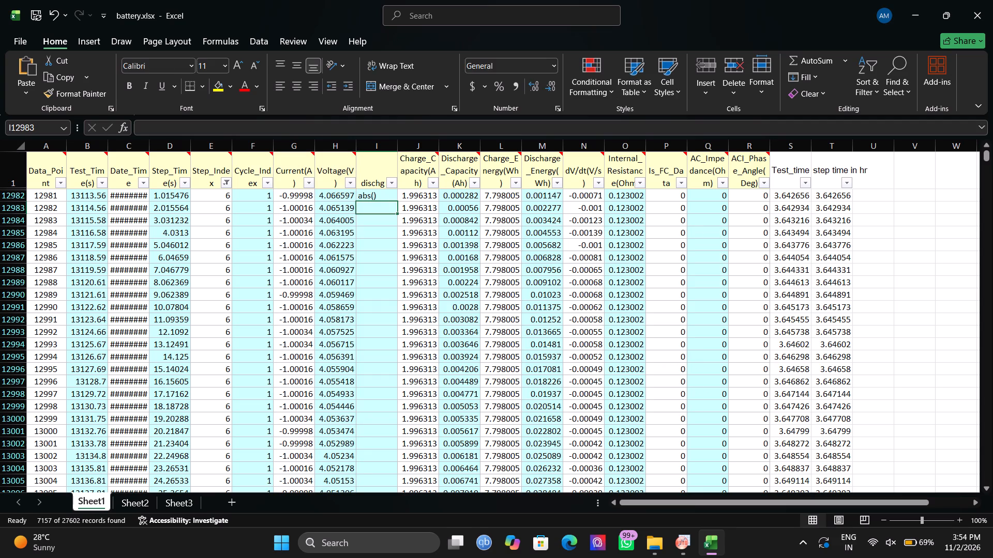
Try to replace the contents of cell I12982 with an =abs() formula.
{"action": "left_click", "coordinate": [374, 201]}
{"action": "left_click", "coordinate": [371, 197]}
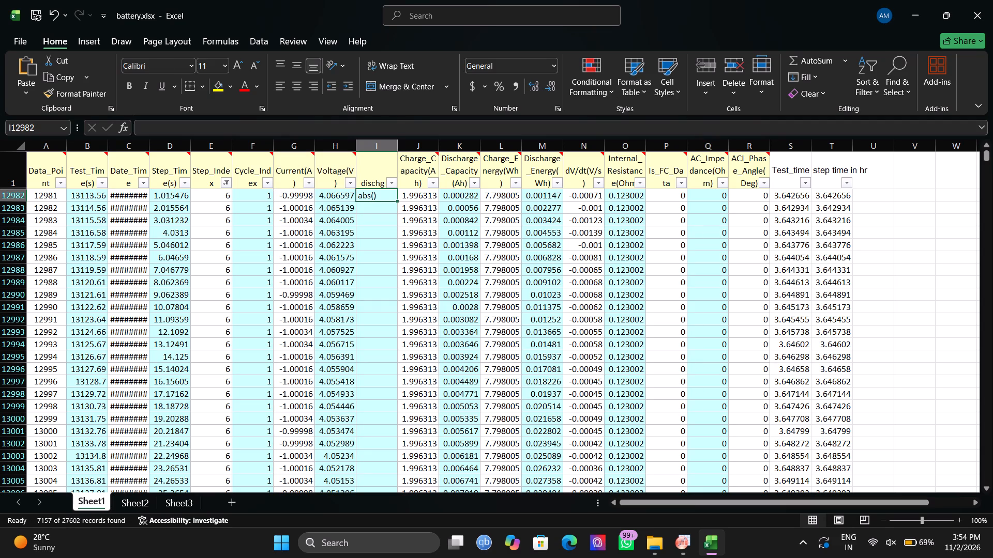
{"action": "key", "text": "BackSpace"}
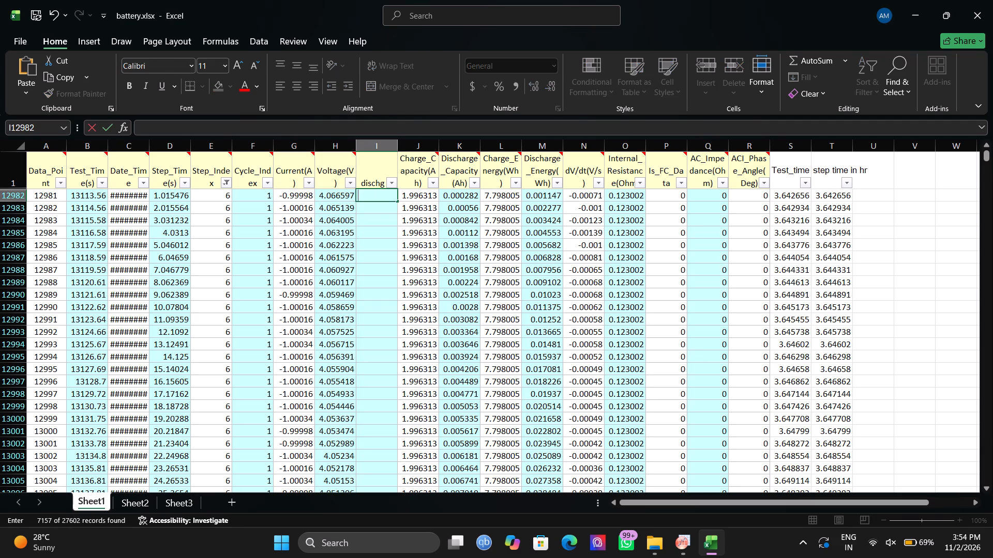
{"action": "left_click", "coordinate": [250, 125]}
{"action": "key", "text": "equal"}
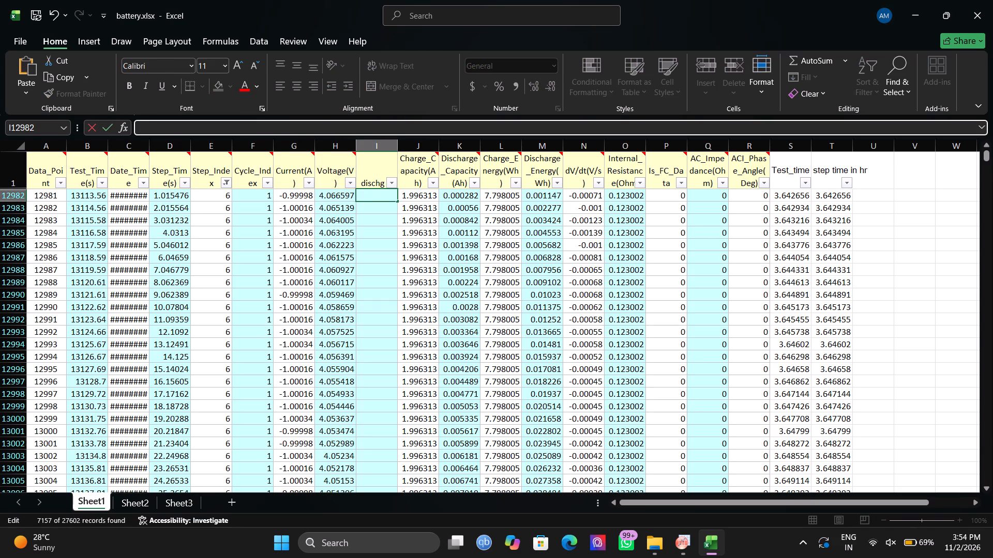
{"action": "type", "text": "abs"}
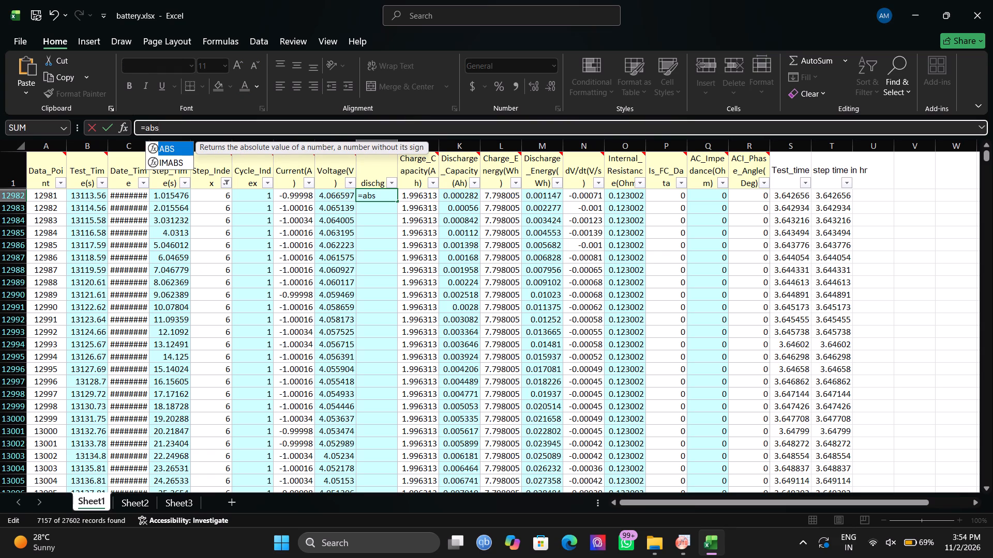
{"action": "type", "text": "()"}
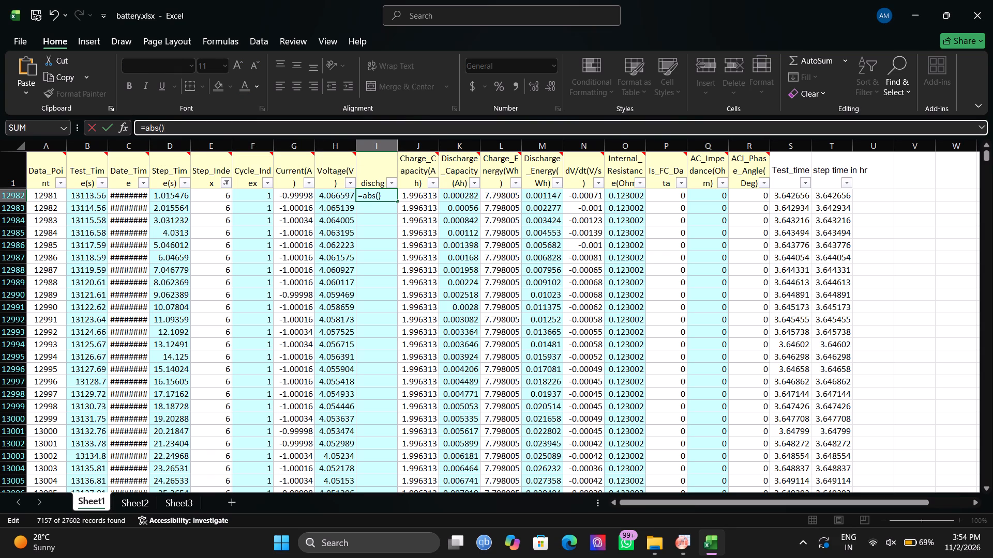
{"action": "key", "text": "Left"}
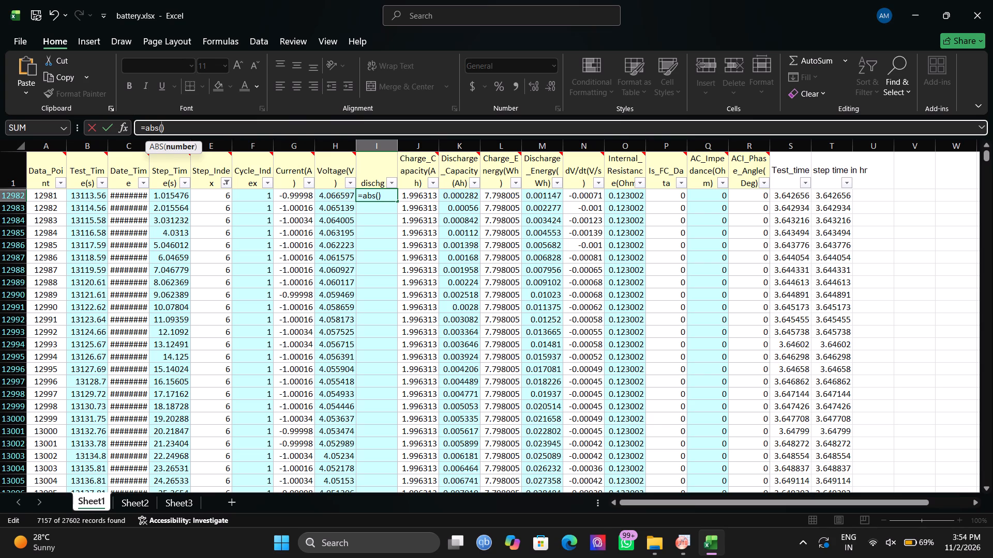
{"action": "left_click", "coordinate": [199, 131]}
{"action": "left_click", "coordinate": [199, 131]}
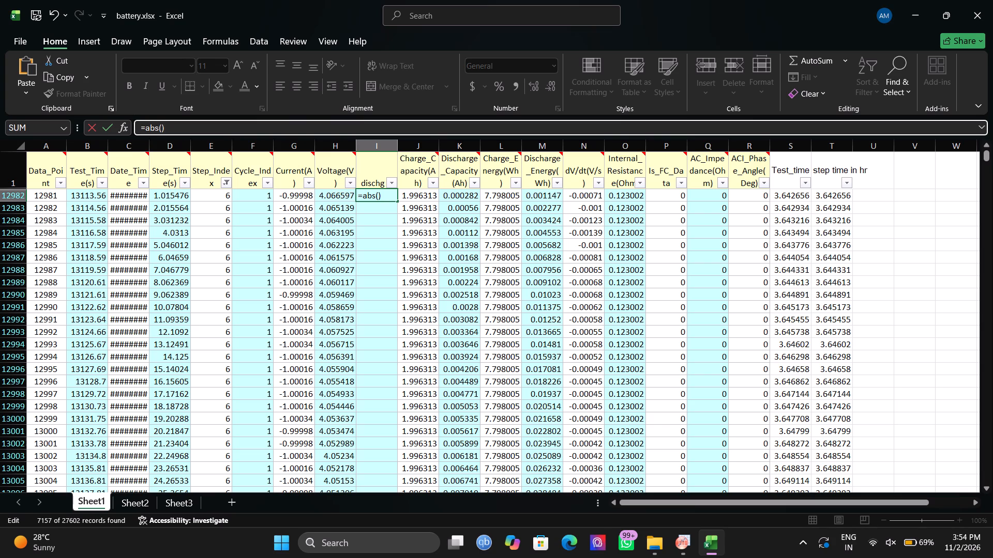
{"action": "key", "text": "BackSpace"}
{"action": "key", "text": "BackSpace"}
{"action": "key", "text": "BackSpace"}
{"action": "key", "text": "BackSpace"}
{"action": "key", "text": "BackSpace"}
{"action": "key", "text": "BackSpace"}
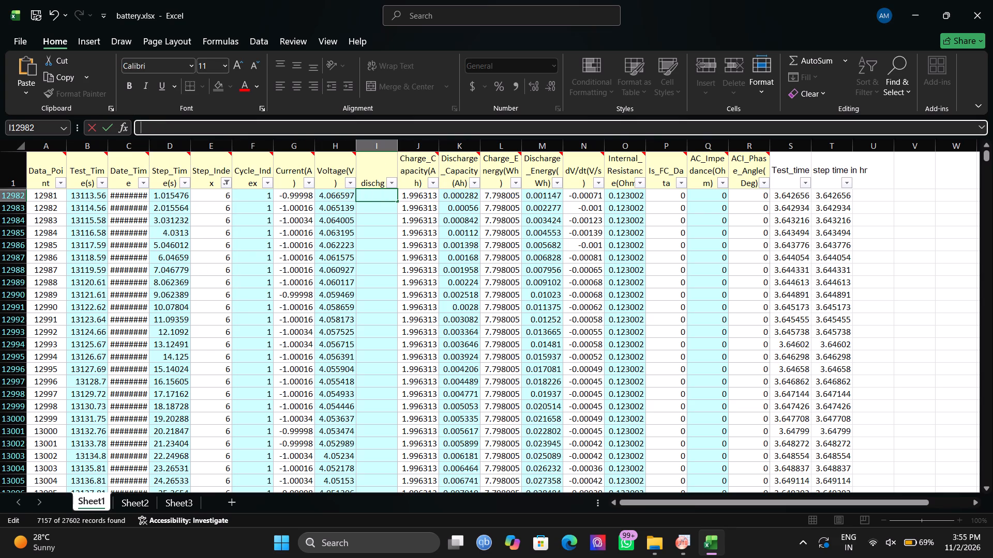
Start the formula in cell I12982 as =(G12982), referencing the Current value in the same row.
{"action": "key", "text": "equal"}
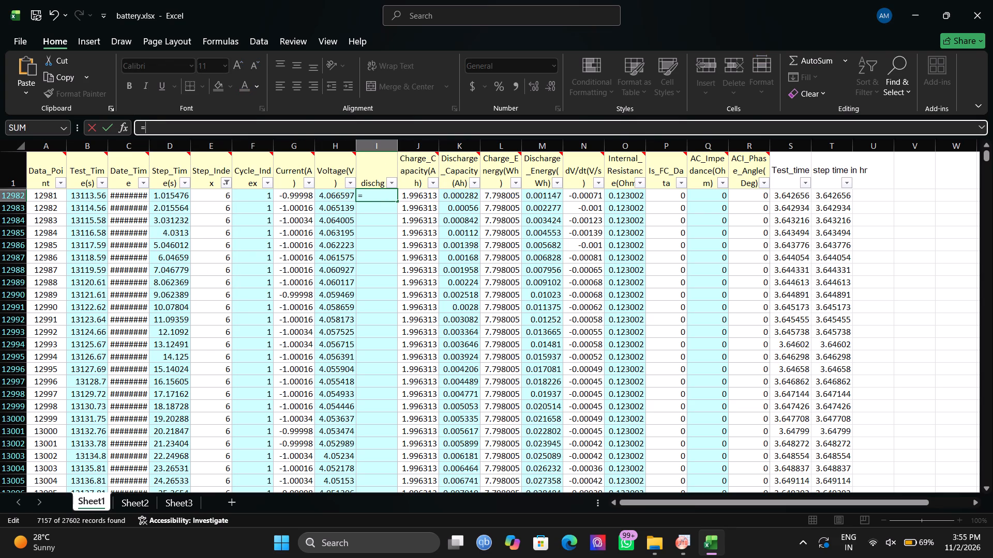
{"action": "left_click", "coordinate": [304, 199]}
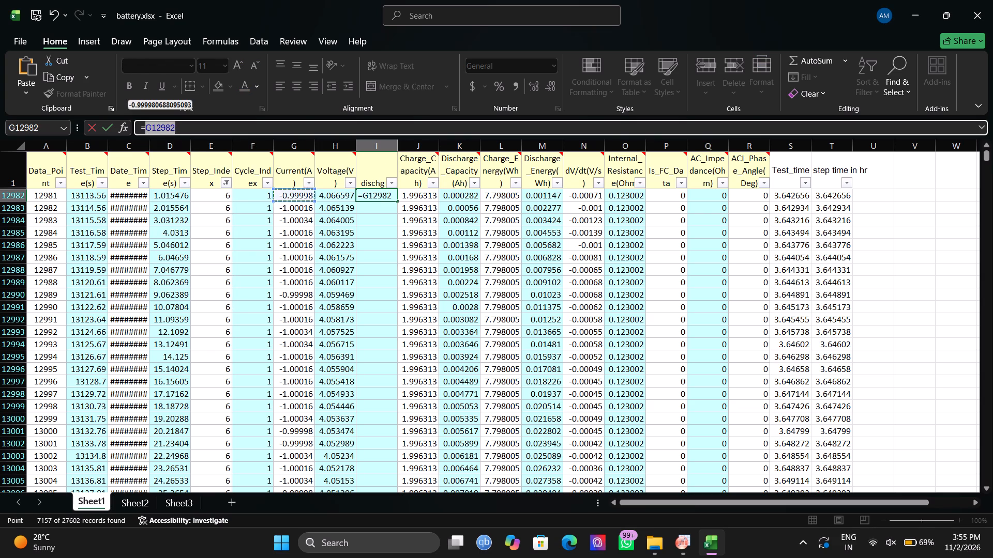
{"action": "left_click", "coordinate": [179, 130]}
{"action": "key", "text": "shift+parenright"}
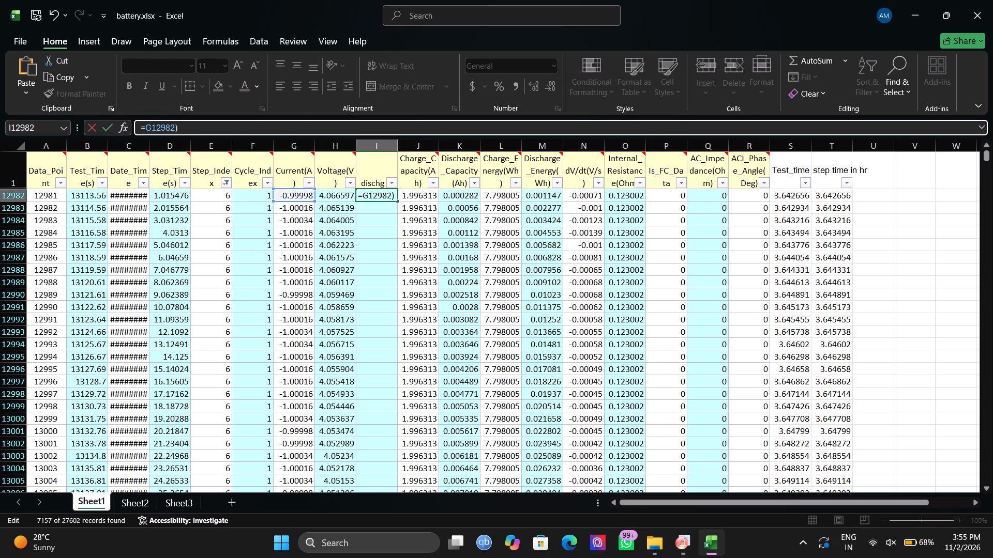
{"action": "key", "text": "Left"}
{"action": "key", "text": "Left"}
{"action": "key", "text": "Left"}
{"action": "key", "text": "Left"}
{"action": "key", "text": "Left"}
{"action": "key", "text": "Left"}
{"action": "key", "text": "Left"}
{"action": "key", "text": "9"}
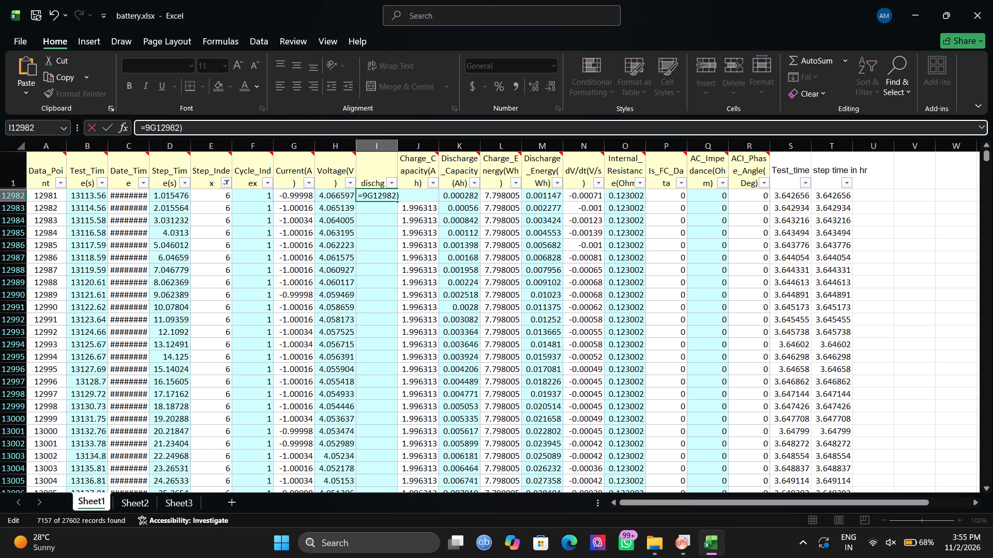
{"action": "key", "text": "BackSpace"}
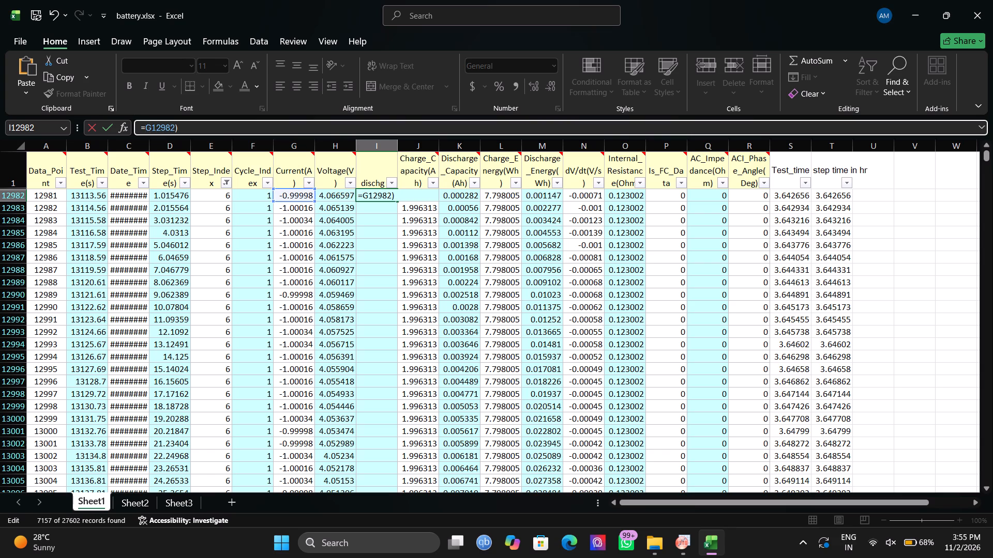
{"action": "key", "text": "shift+parenleft"}
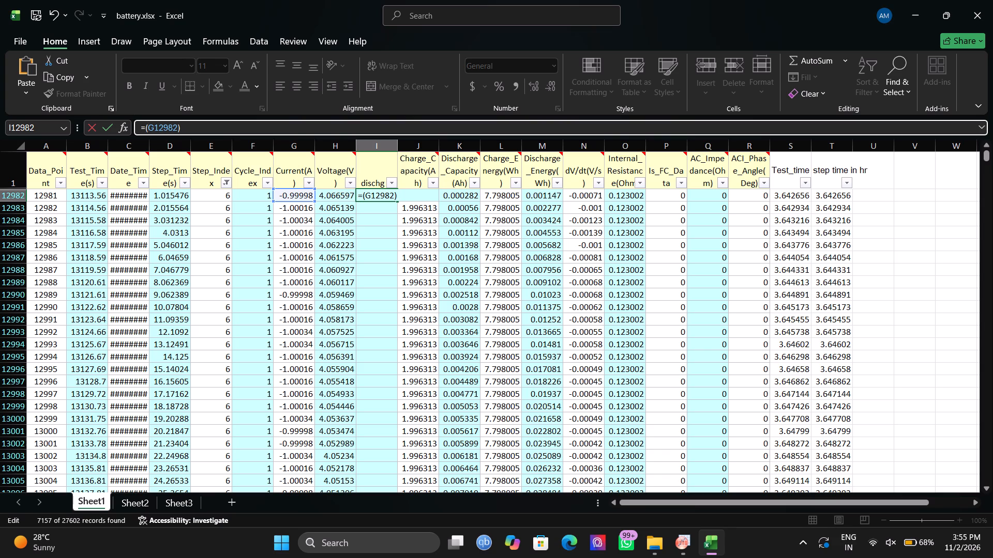
{"action": "key", "text": "Left"}
Complete the formula in the first dischg cell, I12982, as =abs(G12982).1/3600 and enter it.
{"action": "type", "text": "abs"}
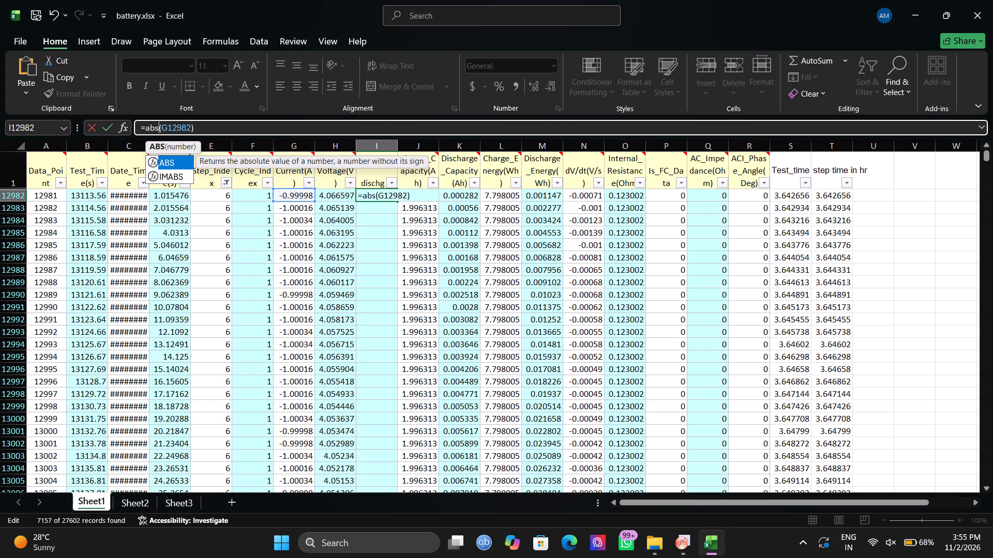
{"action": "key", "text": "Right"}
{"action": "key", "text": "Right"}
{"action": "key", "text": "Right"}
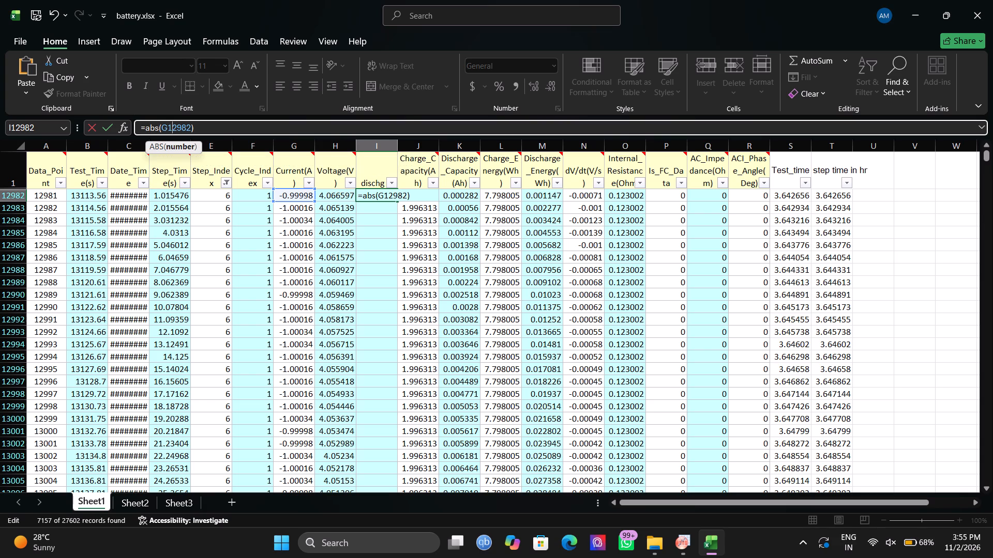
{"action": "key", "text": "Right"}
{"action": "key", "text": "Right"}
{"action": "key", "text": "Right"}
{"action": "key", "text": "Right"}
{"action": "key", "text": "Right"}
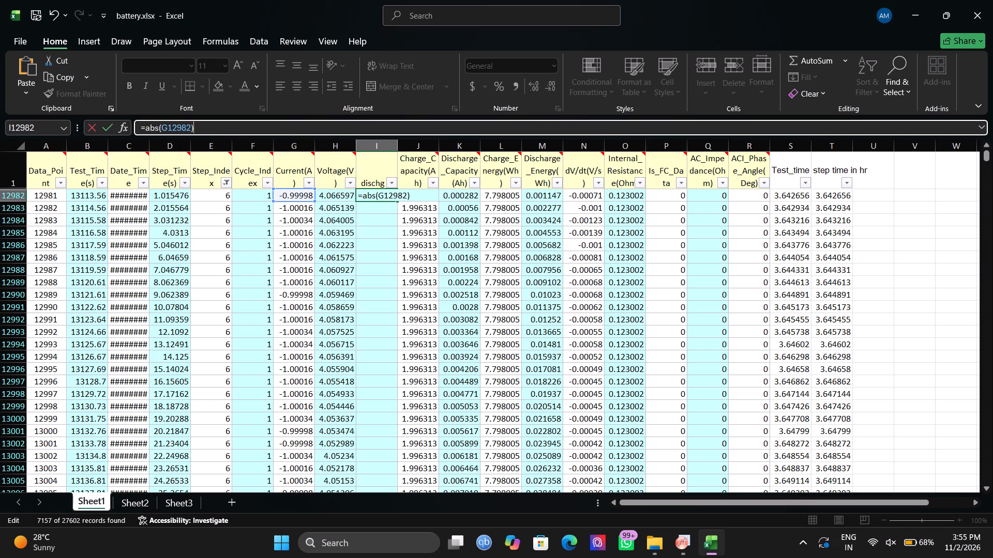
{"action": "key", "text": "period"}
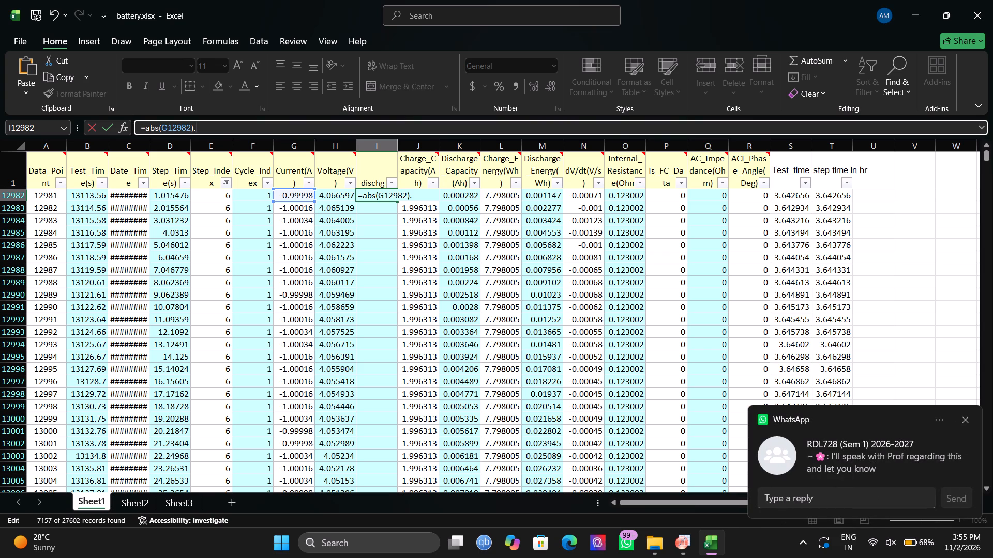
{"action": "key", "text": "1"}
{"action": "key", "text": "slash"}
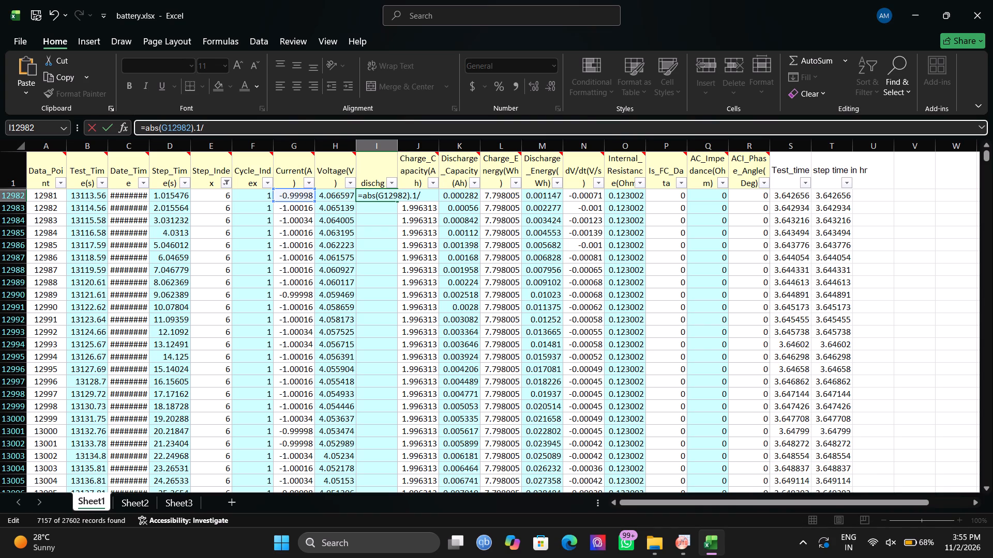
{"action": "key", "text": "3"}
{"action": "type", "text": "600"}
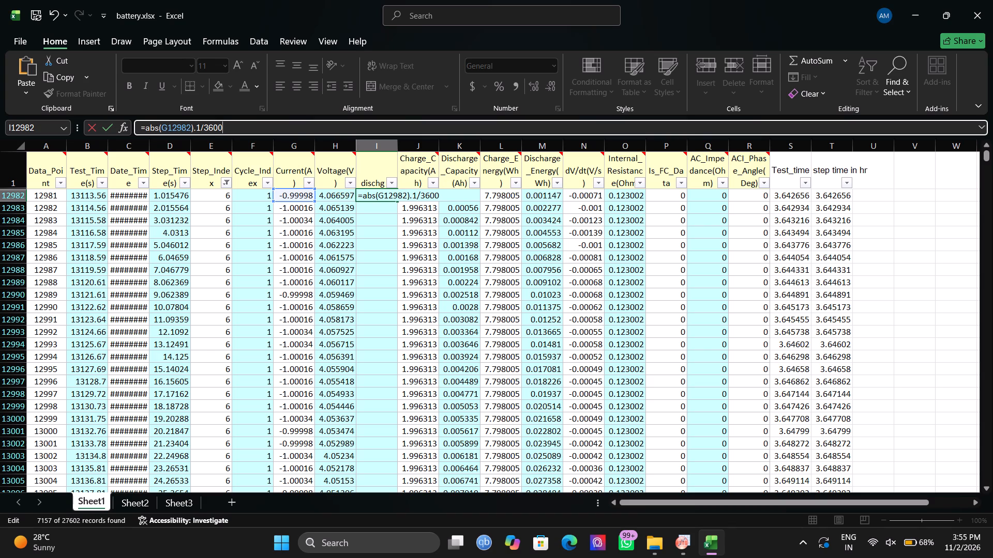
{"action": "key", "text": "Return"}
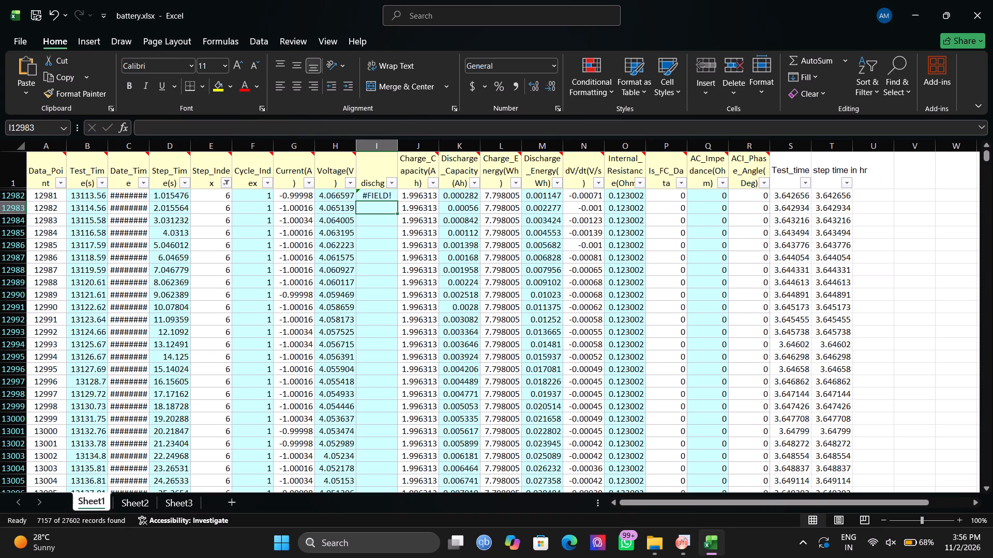
Correct the dischg formula in cell I12982 to =ABS(G12982)*(1/3600).
{"action": "left_click", "coordinate": [374, 195]}
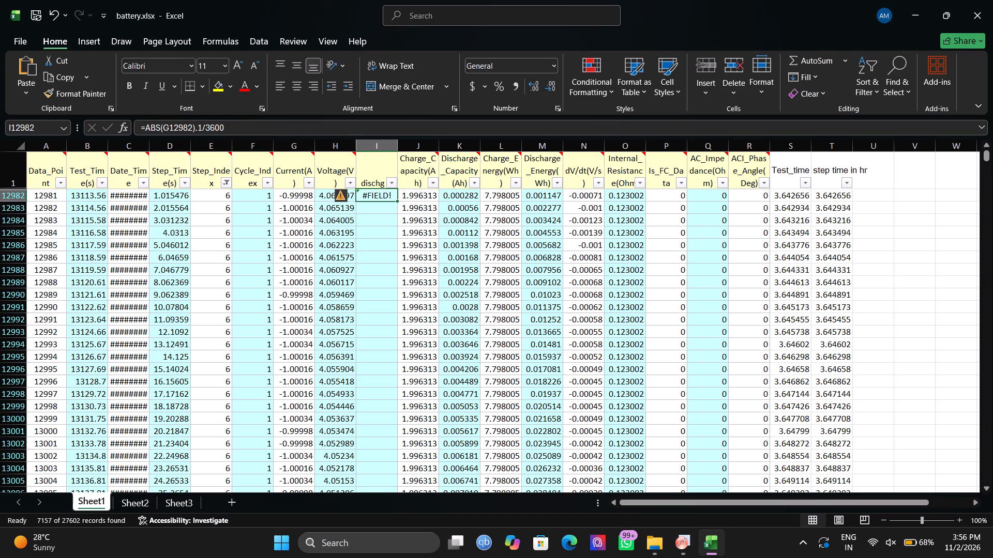
{"action": "left_click", "coordinate": [200, 127]}
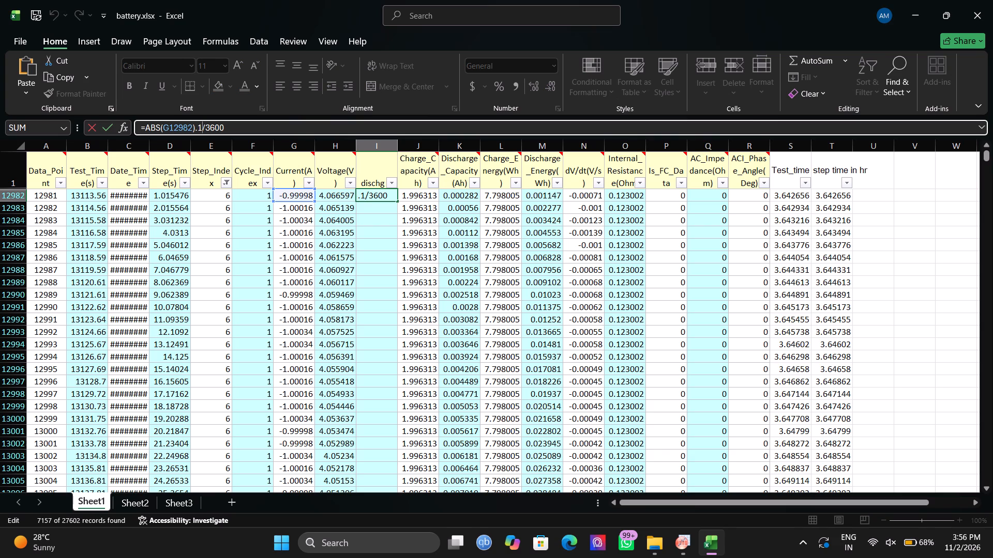
{"action": "key", "text": "Left"}
{"action": "key", "text": "BackSpace"}
{"action": "key", "text": "shift+asterisk"}
{"action": "key", "text": "shift+parenleft"}
{"action": "key", "text": "Right"}
{"action": "key", "text": "Right"}
{"action": "key", "text": "Right"}
{"action": "key", "text": "Right"}
{"action": "key", "text": "Right"}
{"action": "key", "text": "Right"}
{"action": "key", "text": "shift+parenright"}
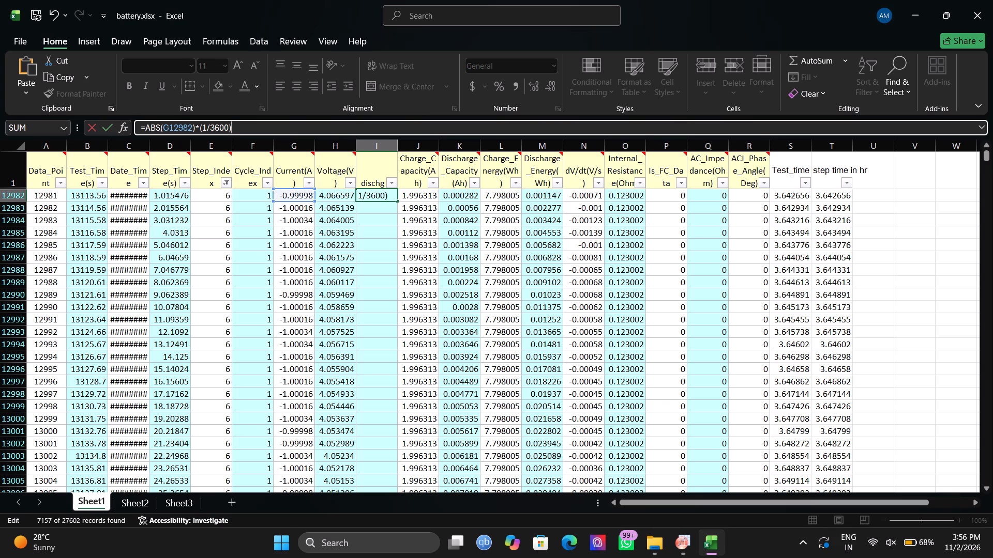
{"action": "key", "text": "Return"}
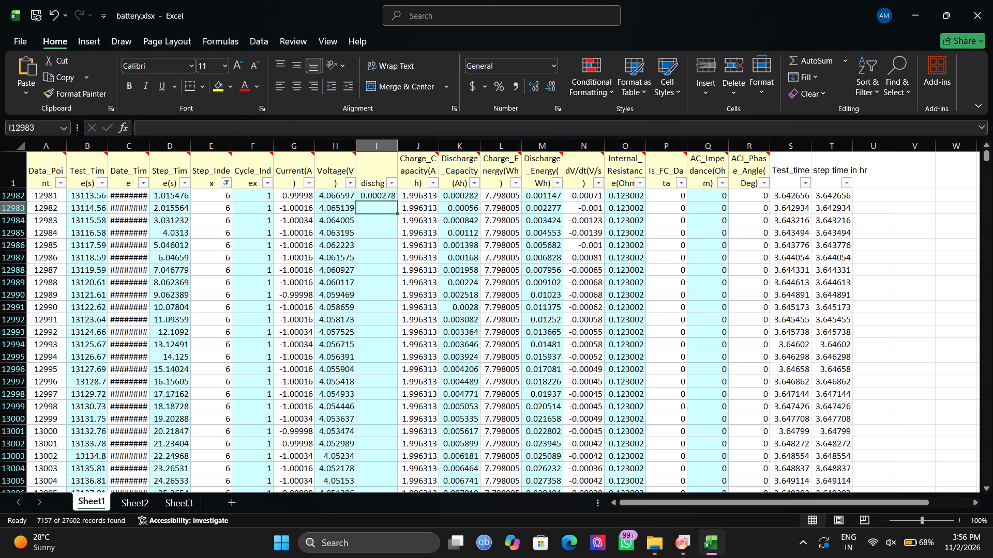
Enter the running-sum formula =I12982+abs(G12983) in cell I12983 of the dischg column.
{"action": "left_click", "coordinate": [374, 207]}
{"action": "key", "text": "equal"}
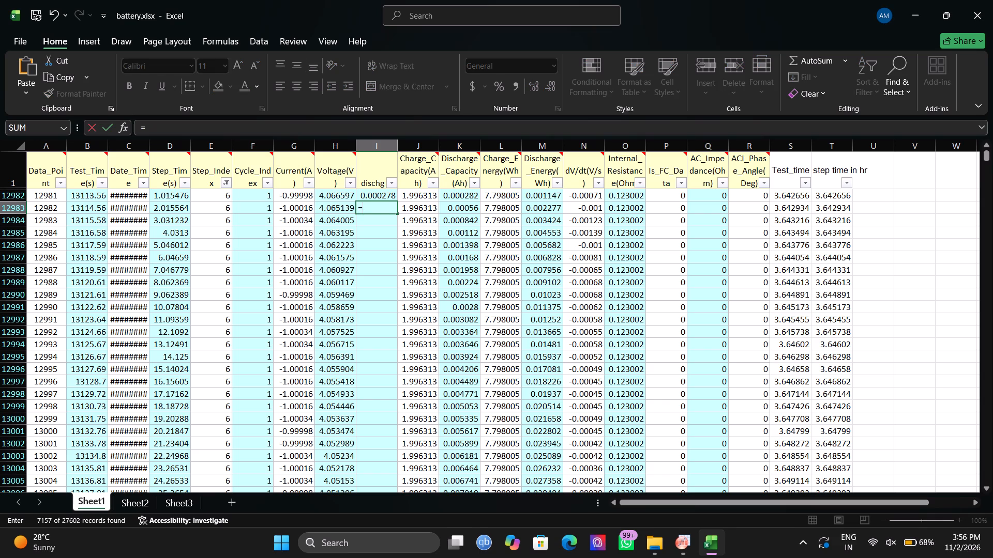
{"action": "left_click", "coordinate": [384, 195]}
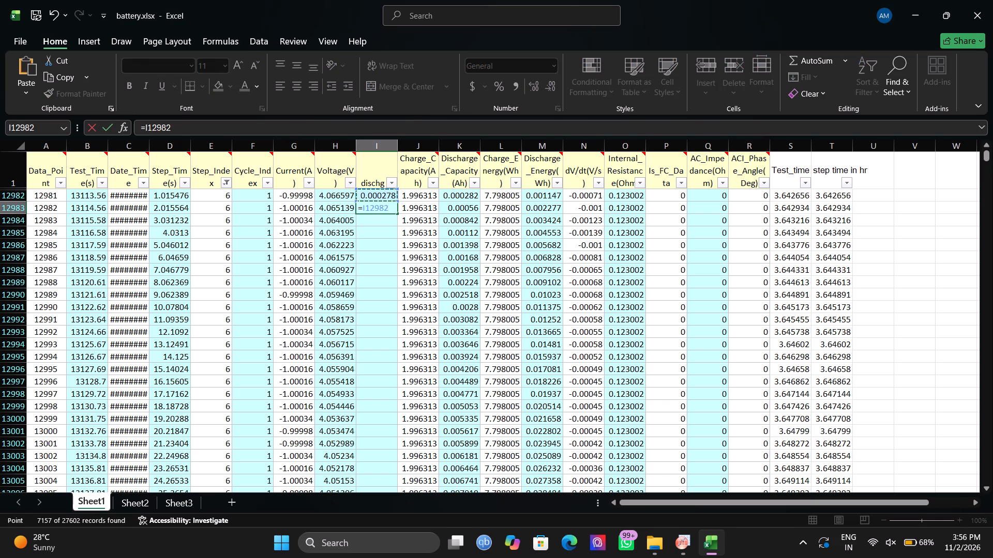
{"action": "key", "text": "shift+plus"}
{"action": "type", "text": "abs"}
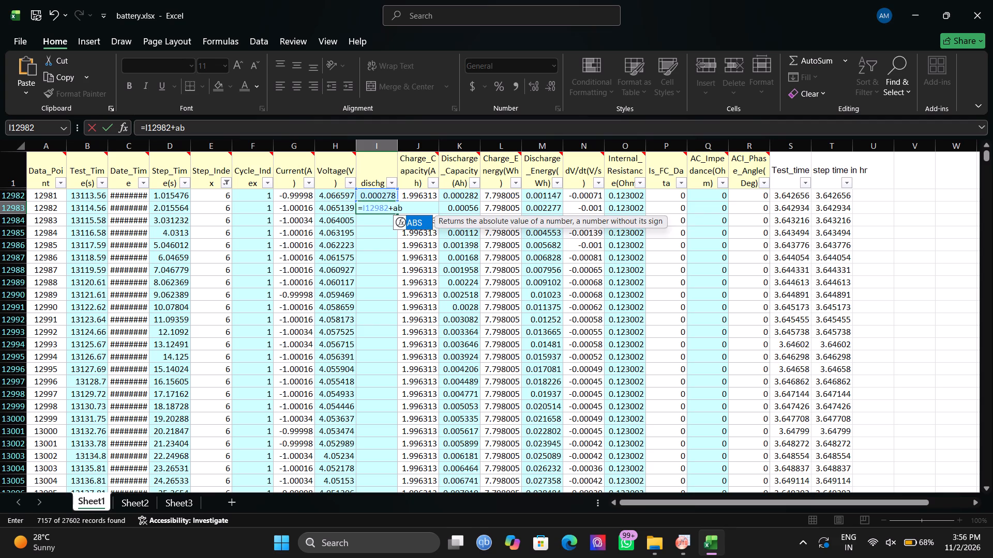
{"action": "left_click", "coordinate": [297, 209]}
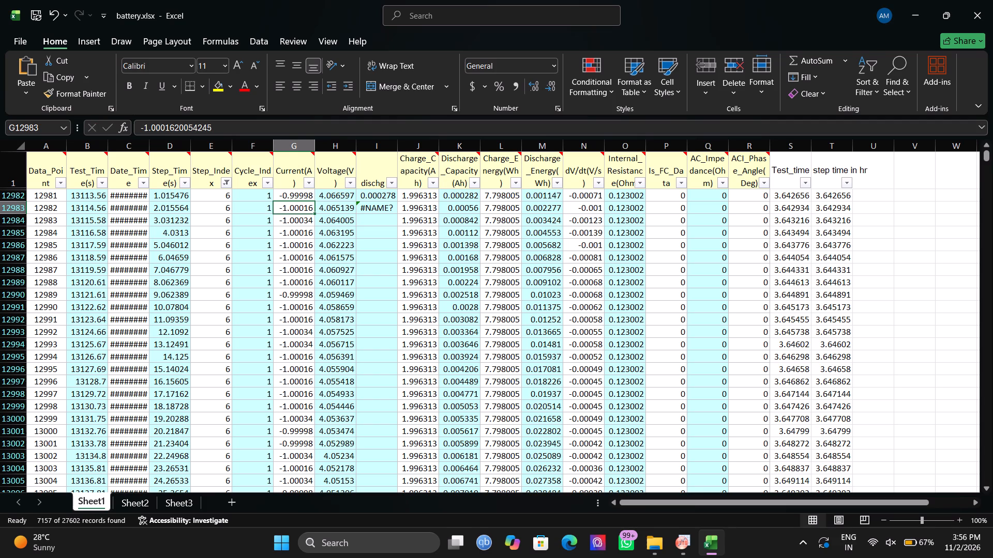
{"action": "left_click", "coordinate": [386, 207]}
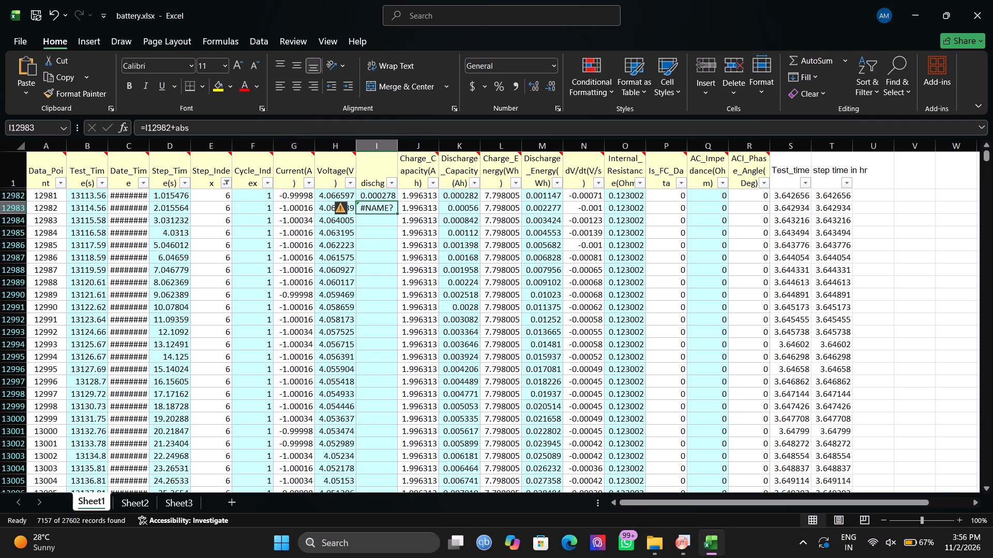
{"action": "left_click", "coordinate": [195, 128]}
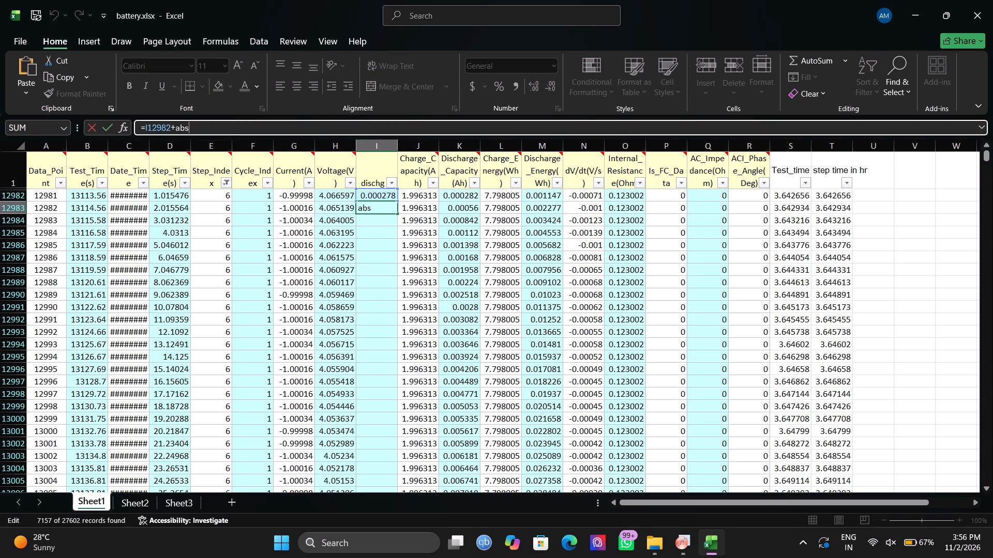
{"action": "key", "text": "shift+parenleft"}
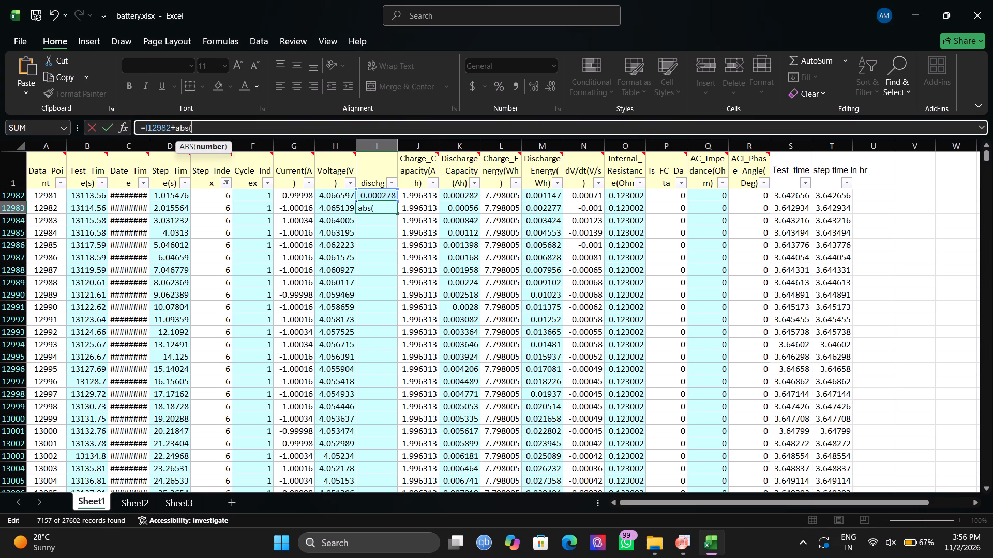
{"action": "left_click", "coordinate": [292, 209]}
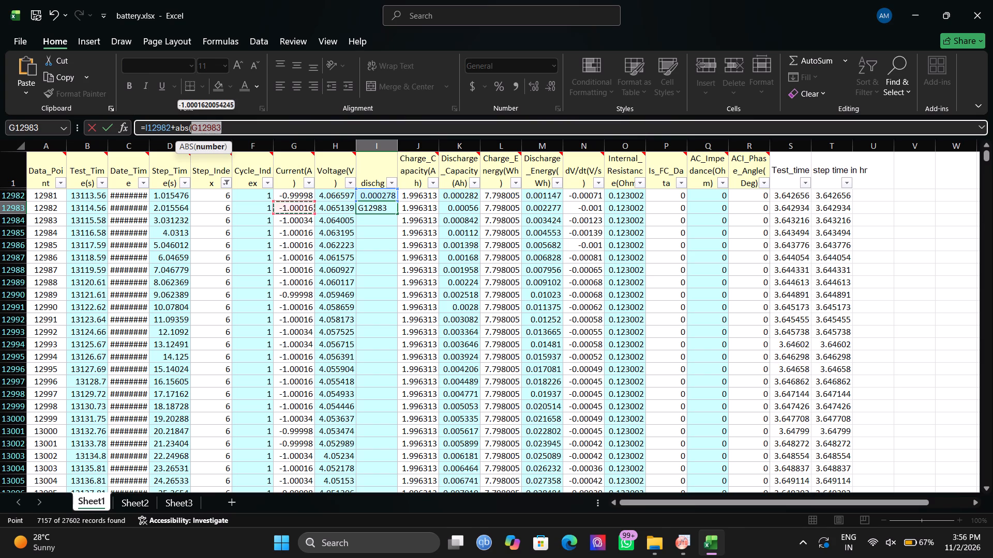
{"action": "left_click", "coordinate": [236, 125]}
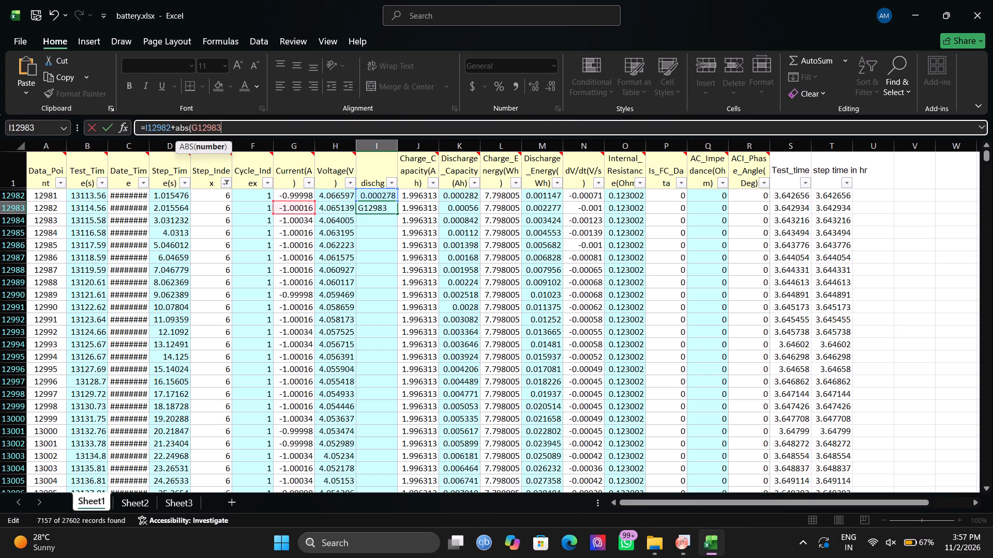
{"action": "key", "text": "shift+parenright"}
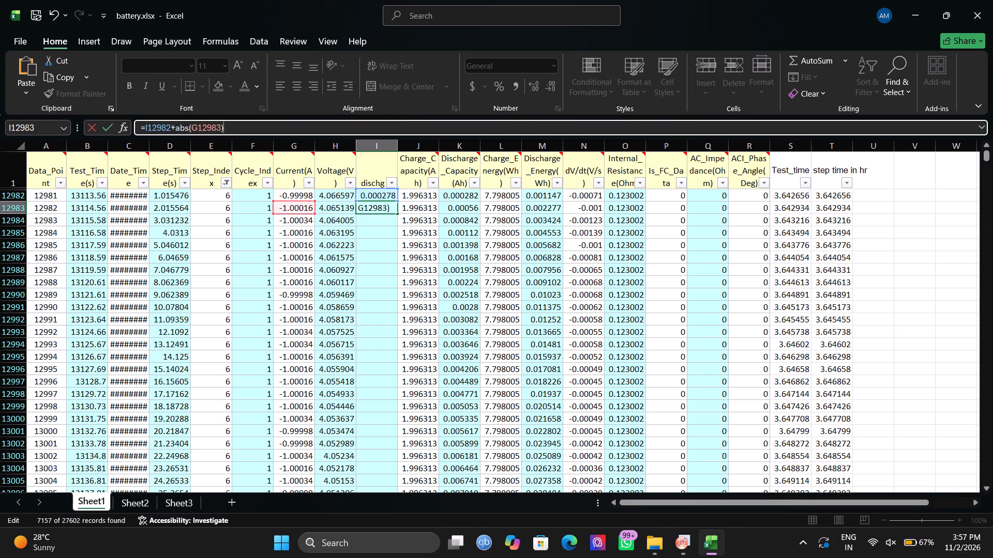
{"action": "key", "text": "Return"}
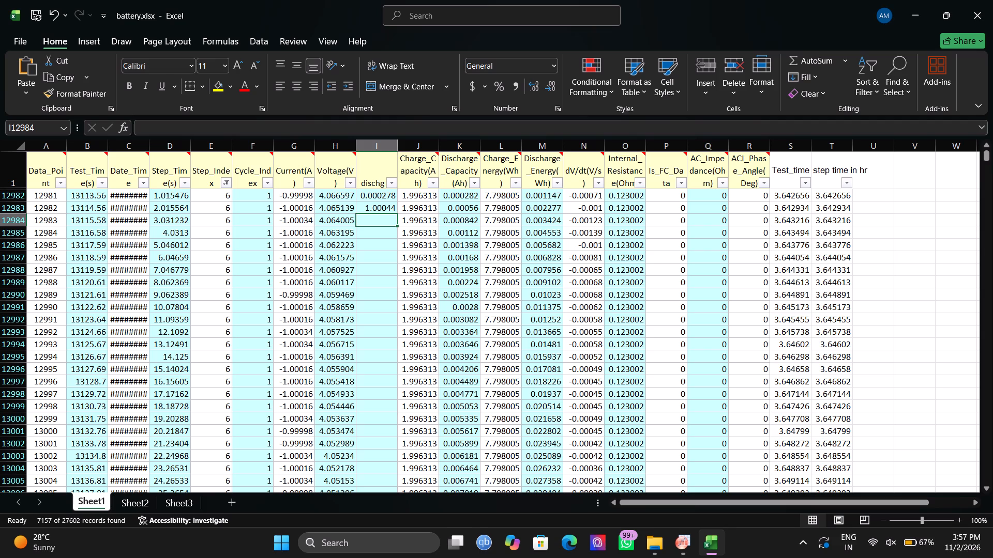
Fill the formula in I12983 down the dischg column through row 15973.
{"action": "left_click", "coordinate": [389, 196]}
{"action": "left_click", "coordinate": [390, 205]}
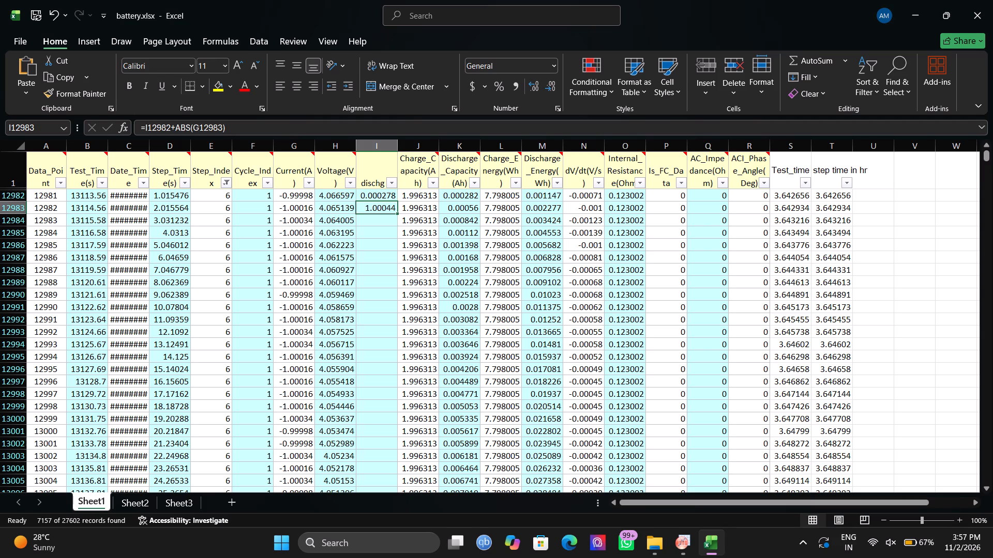
{"action": "left_click_drag", "start_coordinate": [396, 213], "coordinate": [409, 328]}
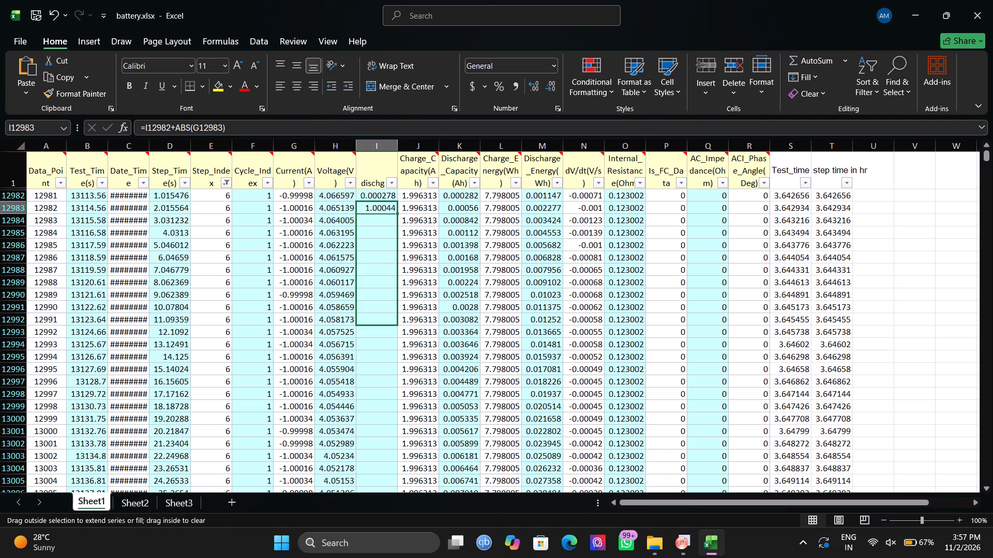
{"action": "left_click_drag", "start_coordinate": [409, 328], "coordinate": [483, 557]}
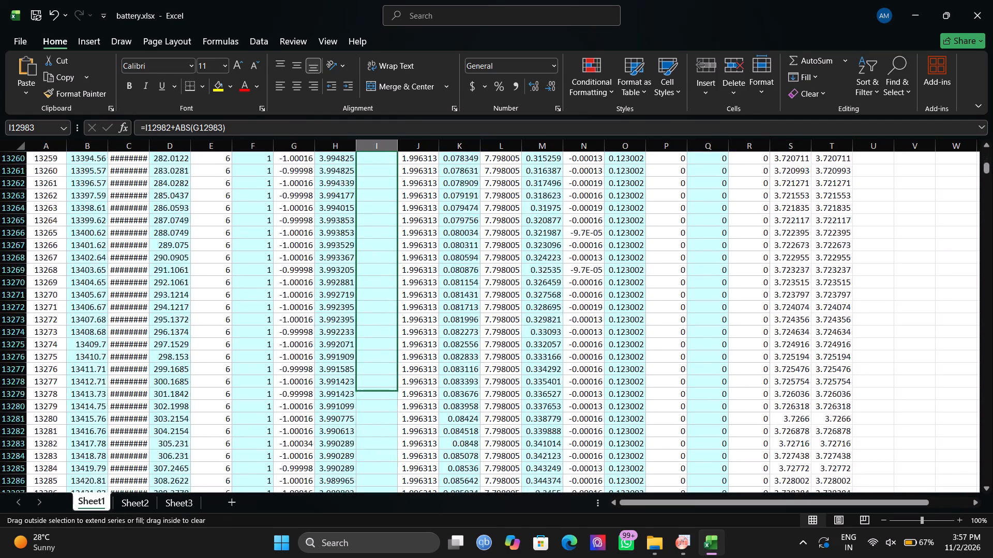
{"action": "left_click_drag", "start_coordinate": [483, 557], "coordinate": [526, 557]}
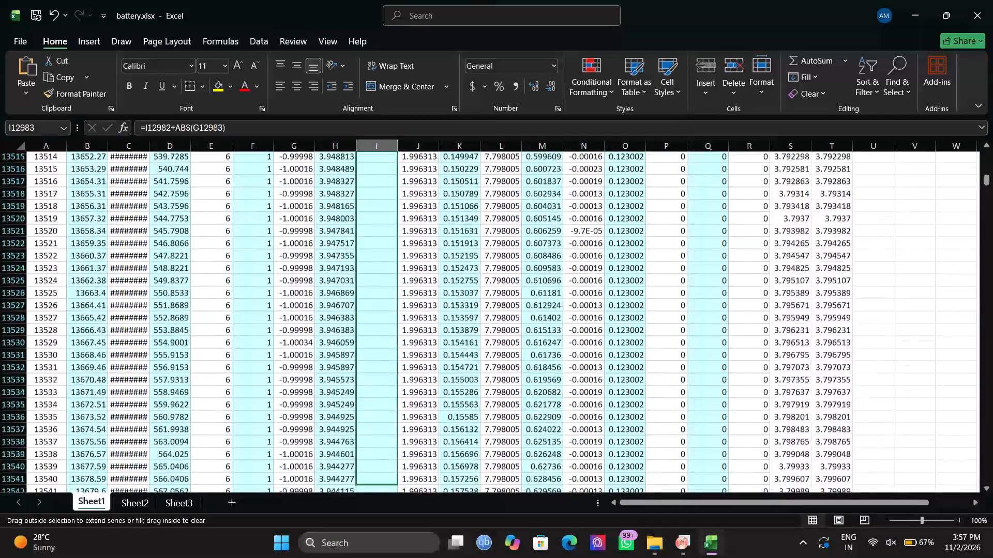
{"action": "left_click_drag", "start_coordinate": [526, 557], "coordinate": [529, 557]}
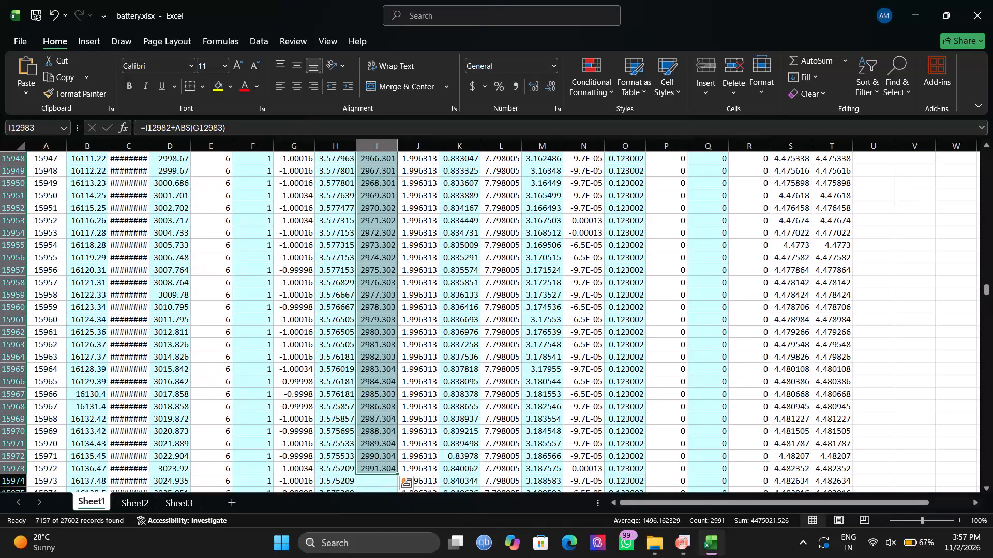
Change the running formula in cell I12983 of the dischg column to =I12982-ABS(G12983).
{"action": "left_click_drag", "start_coordinate": [986, 287], "coordinate": [992, 89]}
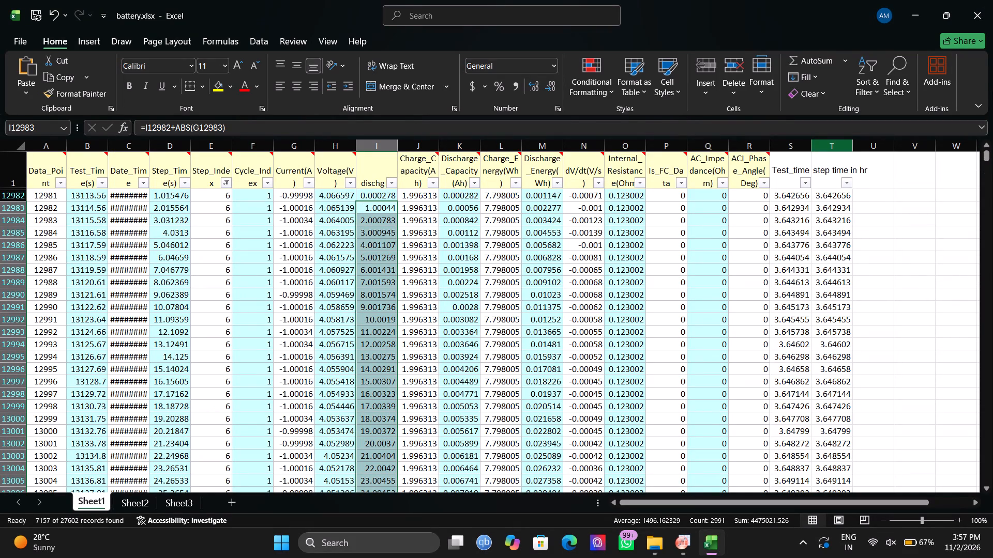
{"action": "left_click", "coordinate": [381, 221]}
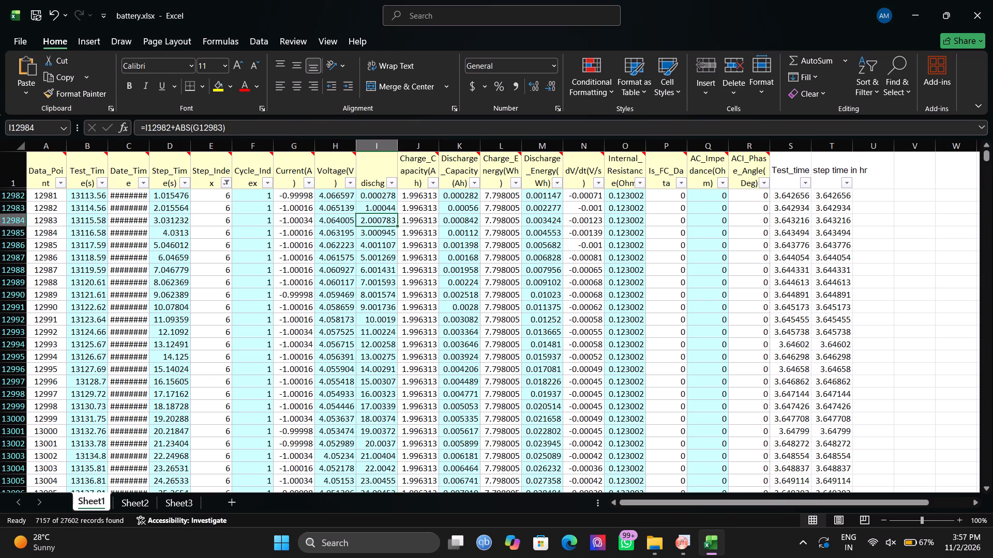
{"action": "left_click", "coordinate": [385, 204]}
{"action": "left_click", "coordinate": [384, 198]}
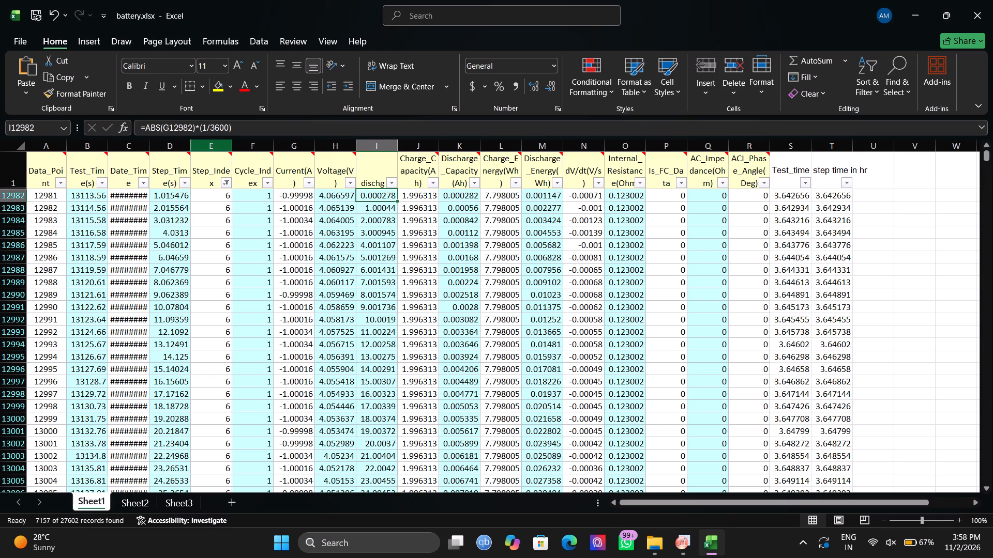
{"action": "left_click", "coordinate": [367, 208]}
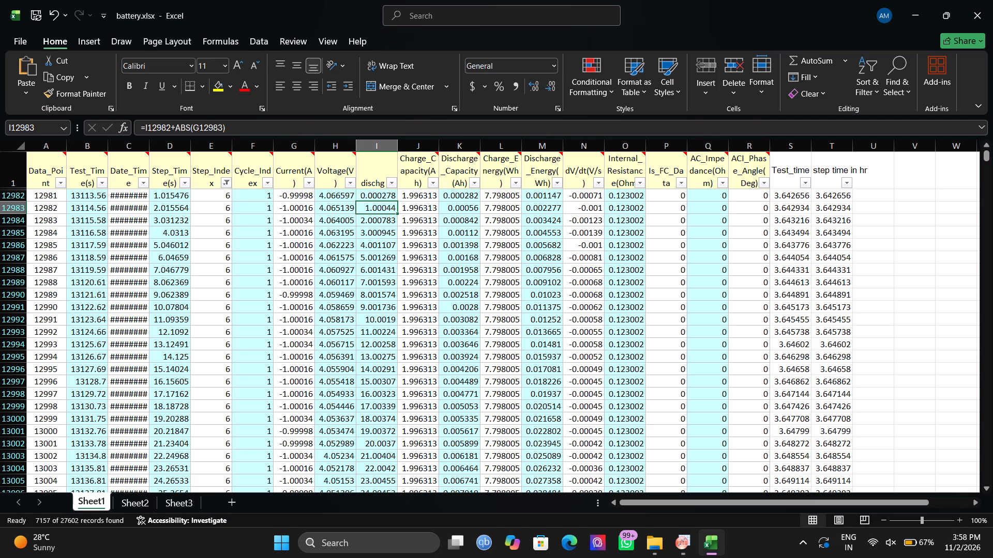
{"action": "left_click", "coordinate": [174, 126]}
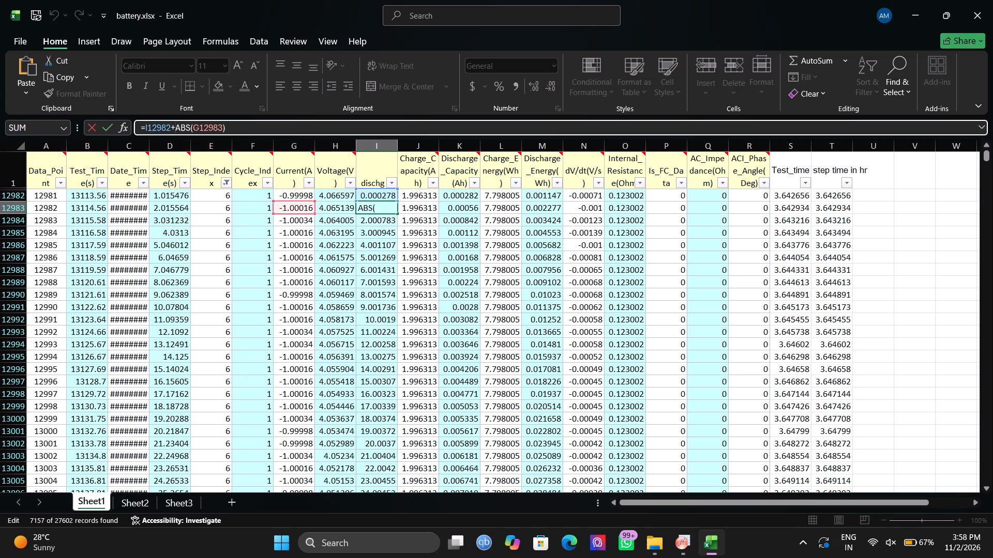
{"action": "key", "text": "BackSpace"}
{"action": "key", "text": "minus"}
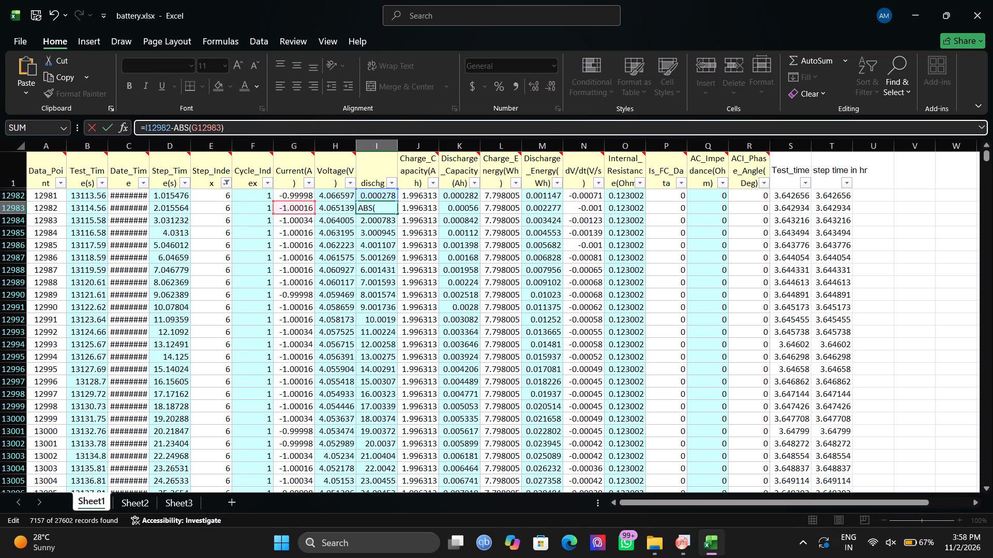
{"action": "left_click", "coordinate": [232, 126]}
{"action": "key", "text": "Return"}
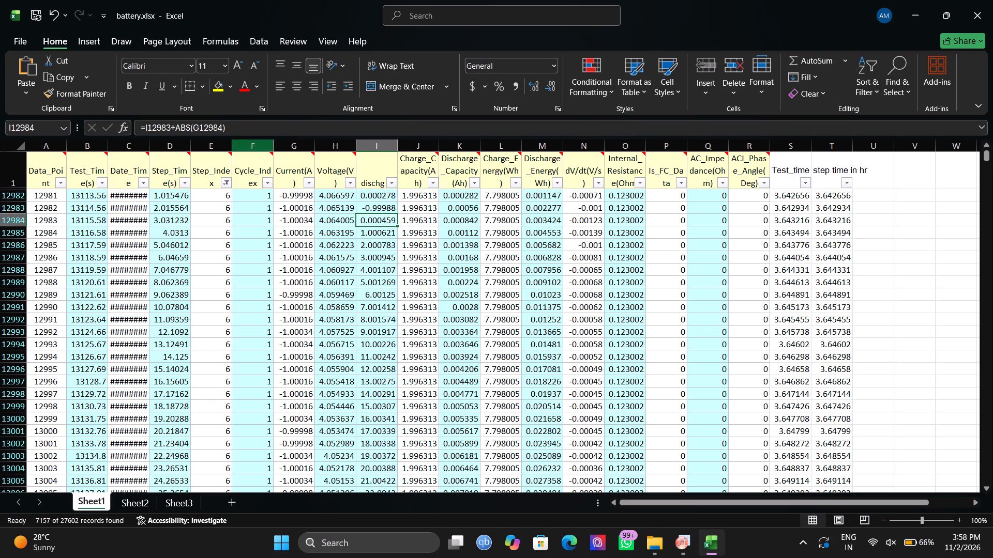
Fill the subtraction formula in I12983 down the dischg column through row 13279.
{"action": "left_click", "coordinate": [383, 208]}
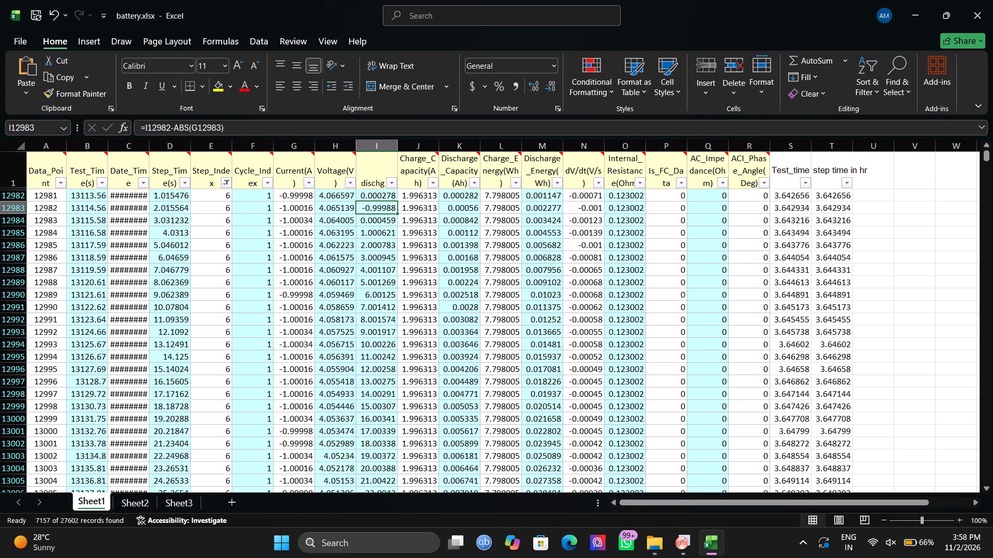
{"action": "left_click_drag", "start_coordinate": [396, 213], "coordinate": [442, 557]}
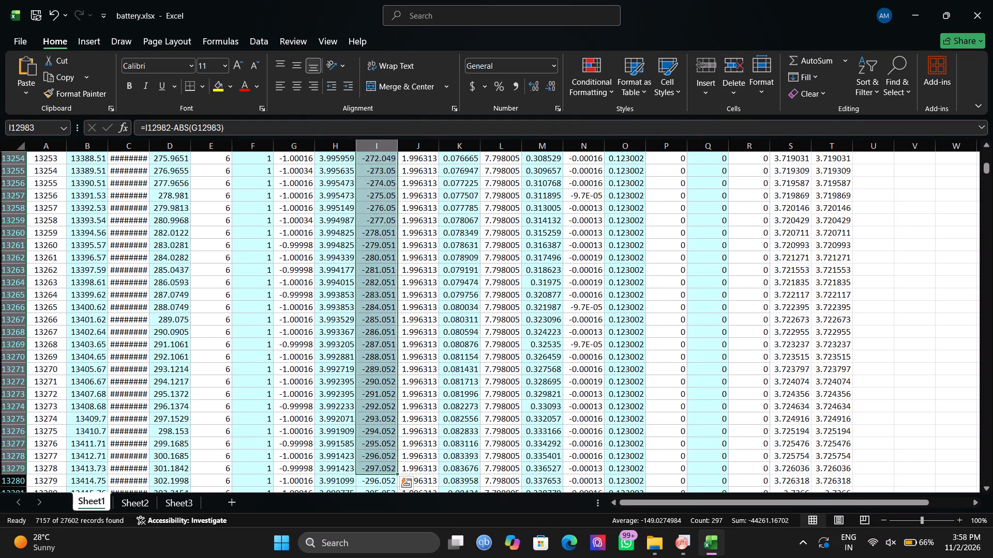
Fill the =ABS(G12982)*(1/3600) formula in I12982 down the dischg column through row 13010.
{"action": "scroll", "coordinate": [416, 383], "scroll_direction": "up", "scroll_amount": 12}
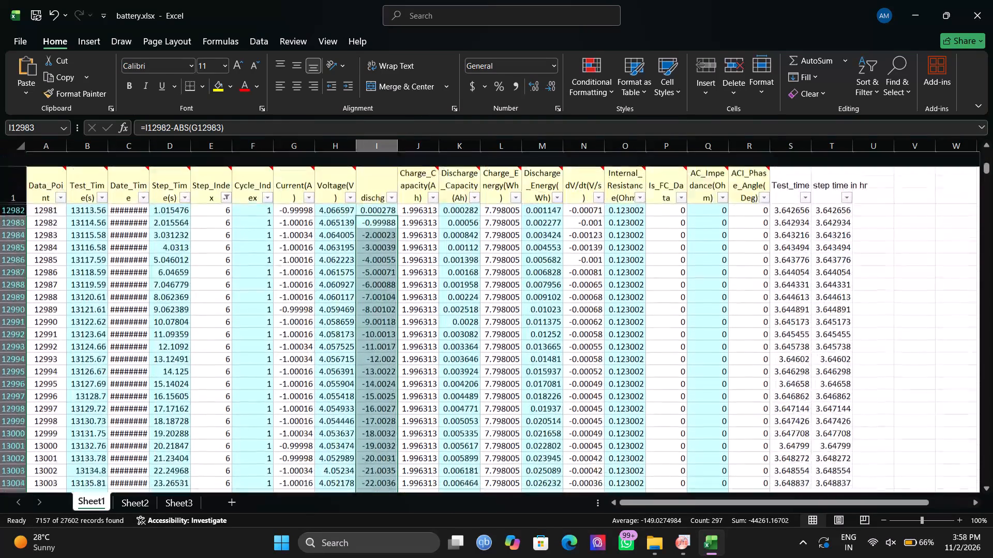
{"action": "scroll", "coordinate": [416, 383], "scroll_direction": "up", "scroll_amount": 1}
{"action": "left_click", "coordinate": [377, 195]}
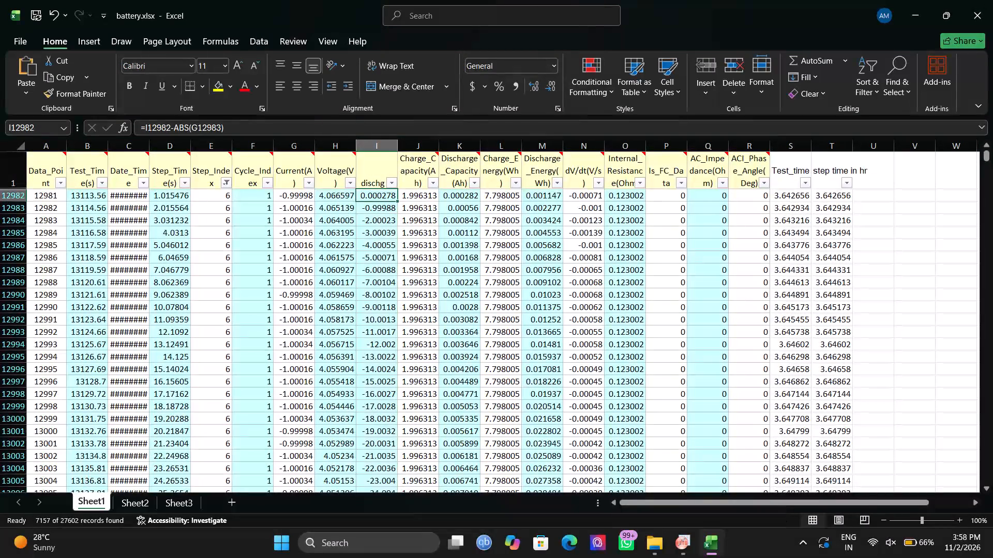
{"action": "left_click_drag", "start_coordinate": [396, 200], "coordinate": [422, 512]}
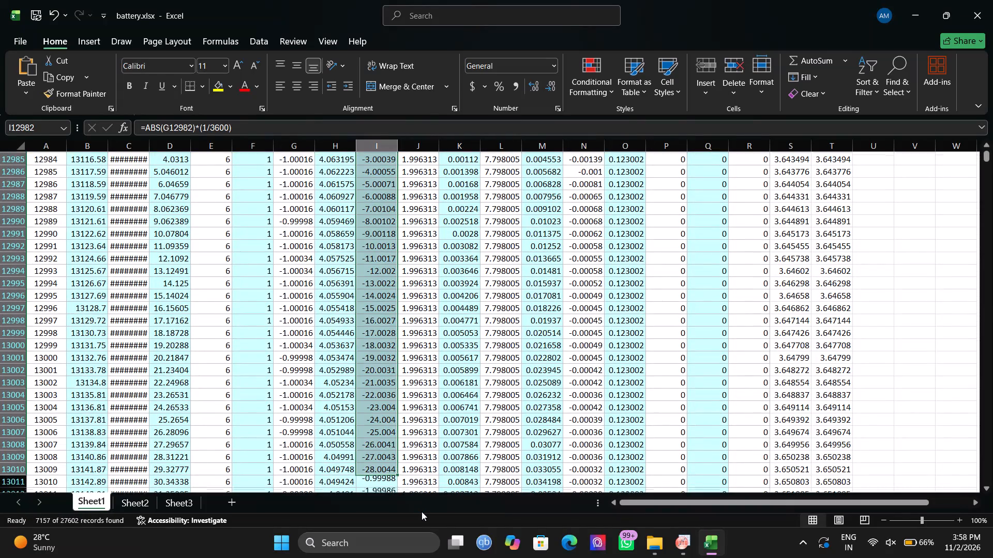
{"action": "scroll", "coordinate": [449, 363], "scroll_direction": "up", "scroll_amount": 4}
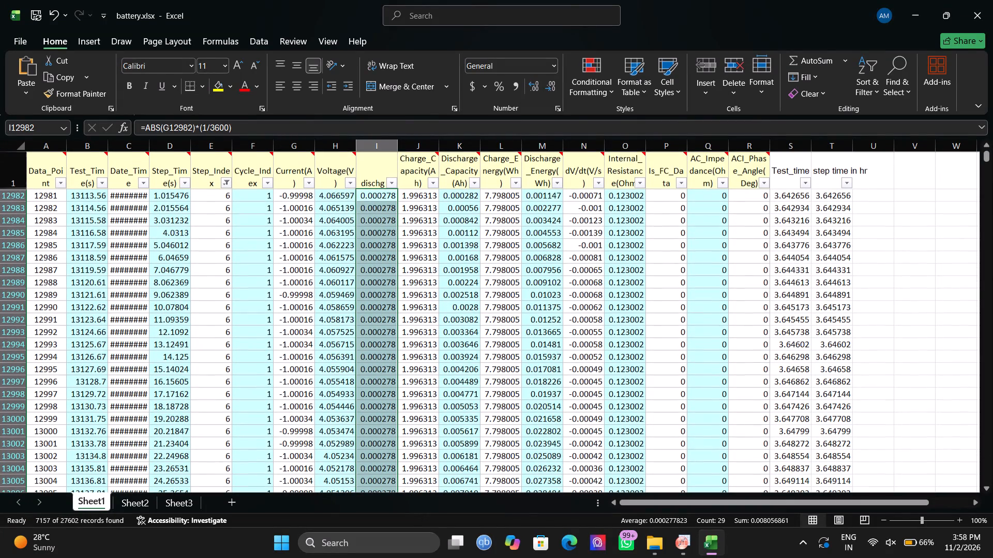
{"action": "scroll", "coordinate": [431, 335], "scroll_direction": "down", "scroll_amount": 2}
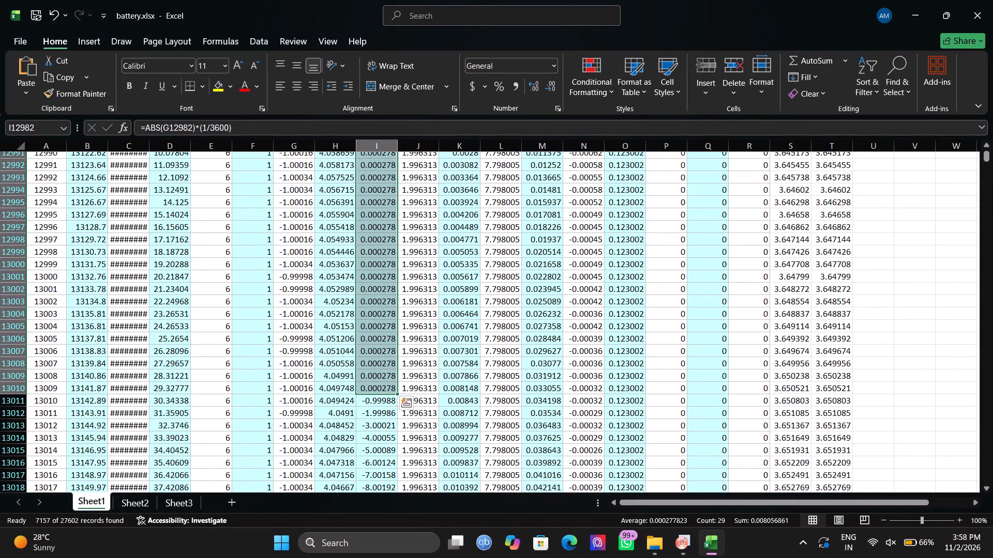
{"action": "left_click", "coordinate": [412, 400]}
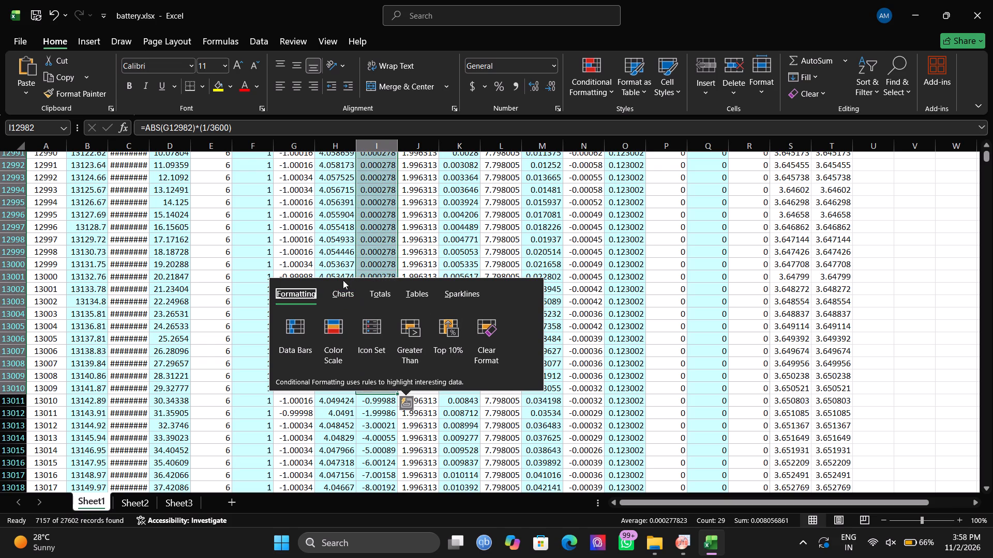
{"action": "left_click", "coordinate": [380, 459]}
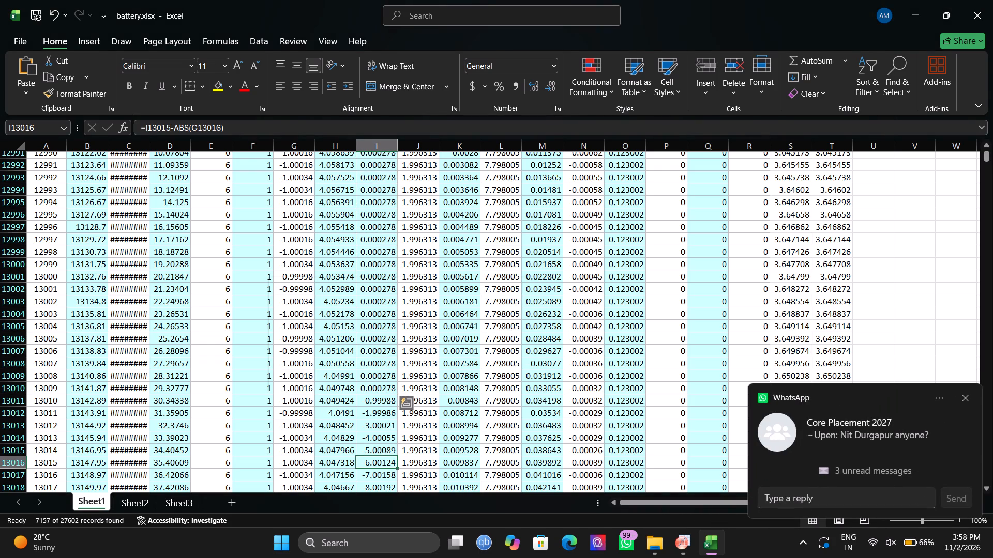
Select cell I12982, the first step 6 record in the dischg column.
{"action": "scroll", "coordinate": [363, 259], "scroll_direction": "up", "scroll_amount": 3}
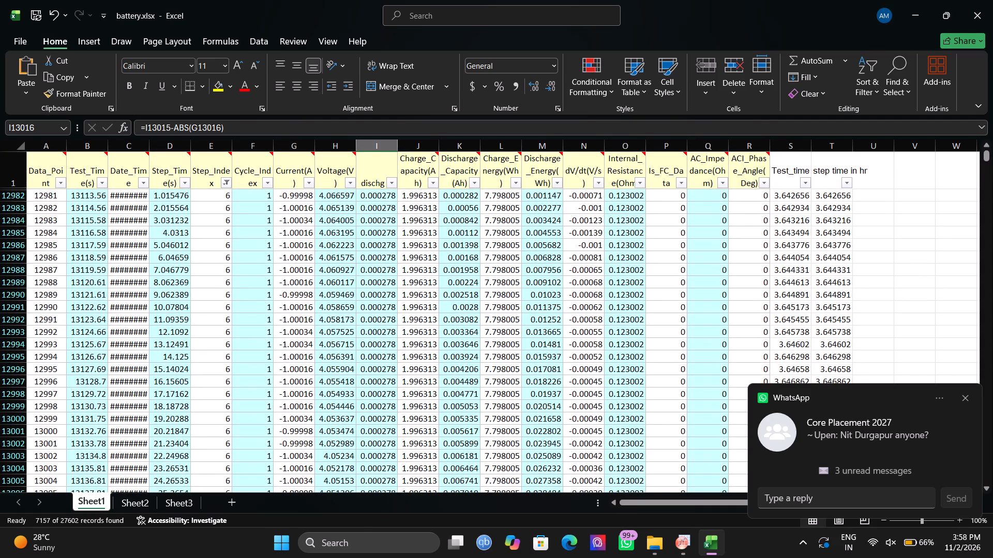
{"action": "left_click", "coordinate": [379, 197]}
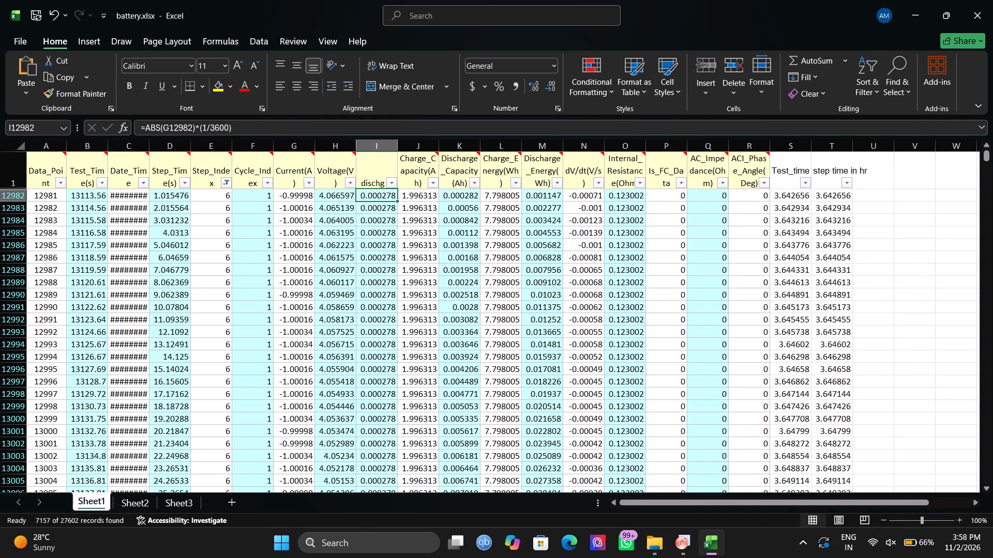
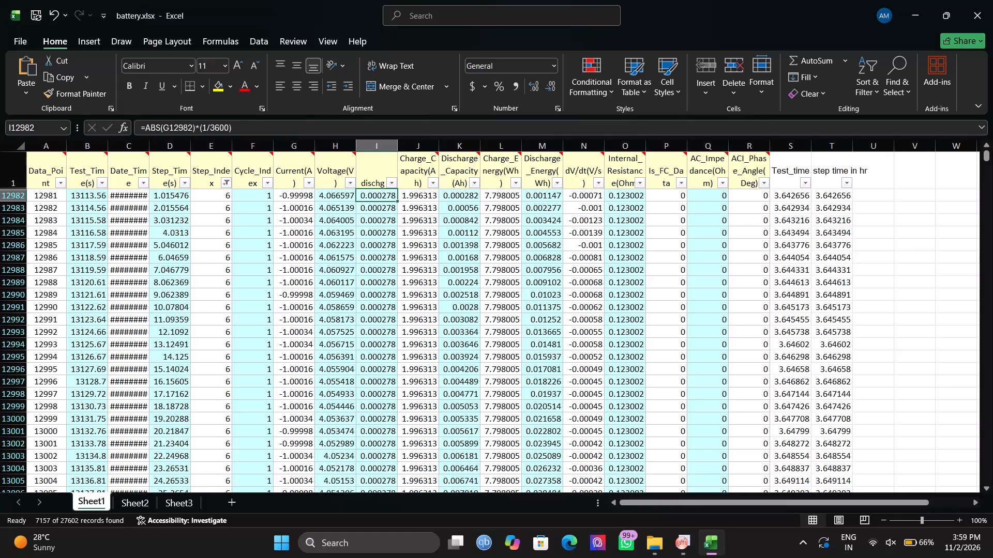
Edit the formula in cell I12982 of the dischg column by deleting the end of its (1/3600) factor.
{"action": "left_click", "coordinate": [233, 127]}
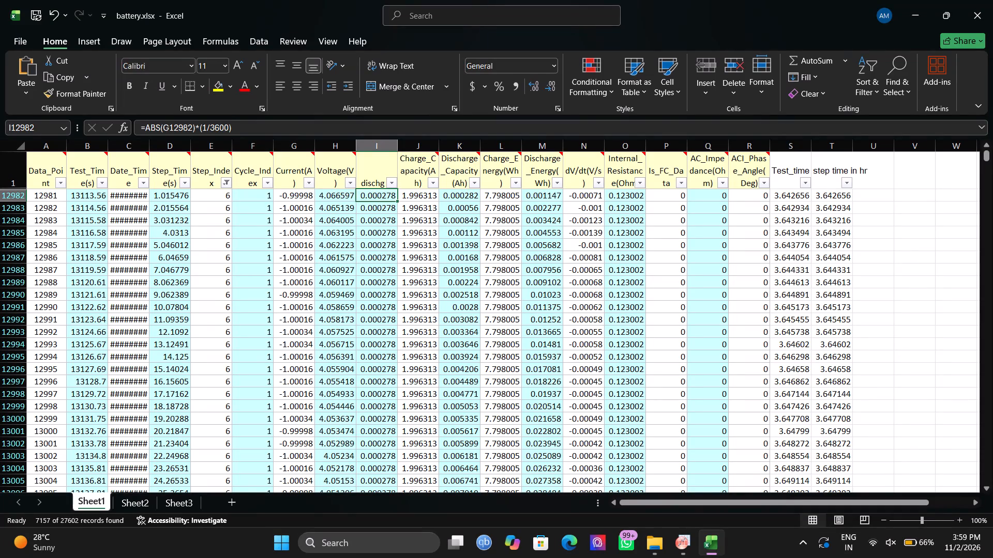
{"action": "key", "text": "BackSpace"}
{"action": "key", "text": "BackSpace"}
{"action": "key", "text": "BackSpace"}
{"action": "key", "text": "BackSpace"}
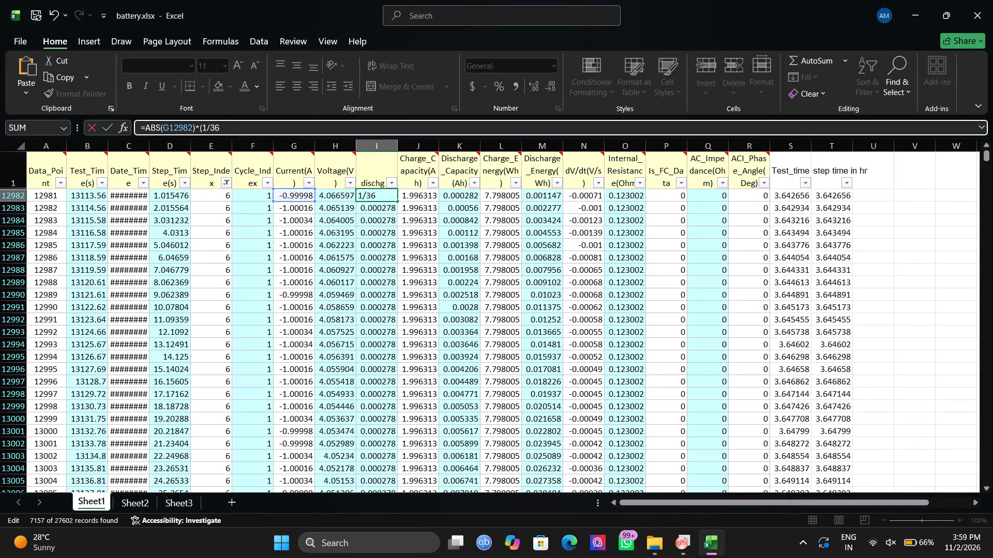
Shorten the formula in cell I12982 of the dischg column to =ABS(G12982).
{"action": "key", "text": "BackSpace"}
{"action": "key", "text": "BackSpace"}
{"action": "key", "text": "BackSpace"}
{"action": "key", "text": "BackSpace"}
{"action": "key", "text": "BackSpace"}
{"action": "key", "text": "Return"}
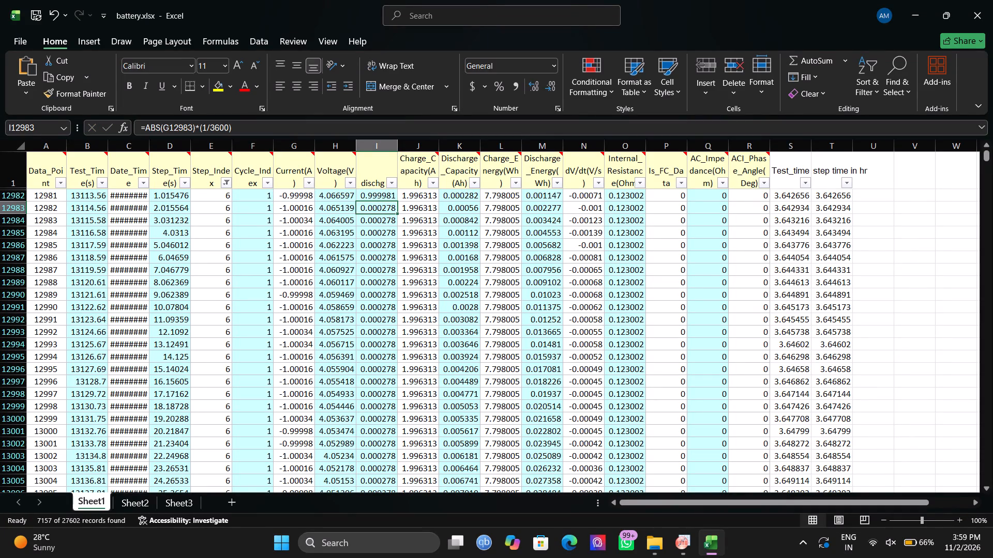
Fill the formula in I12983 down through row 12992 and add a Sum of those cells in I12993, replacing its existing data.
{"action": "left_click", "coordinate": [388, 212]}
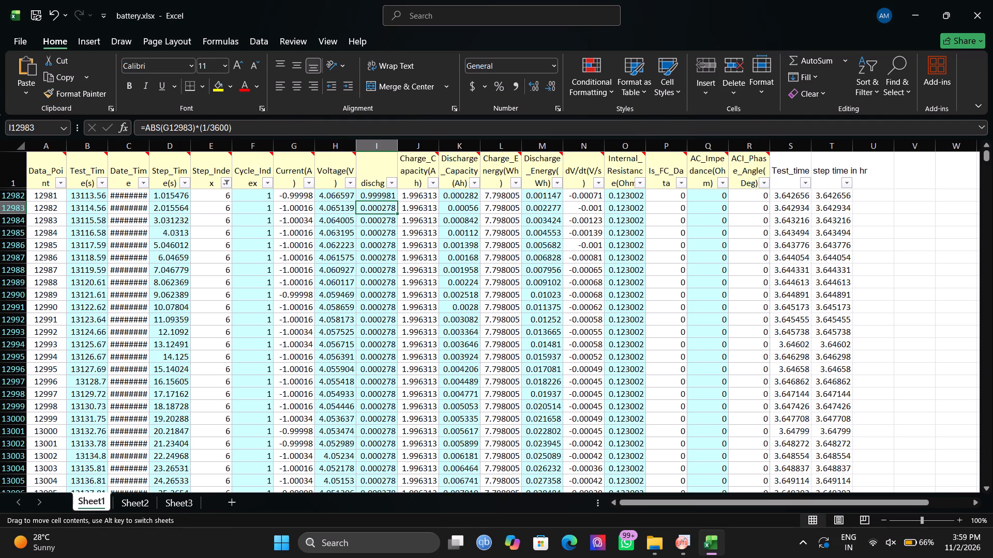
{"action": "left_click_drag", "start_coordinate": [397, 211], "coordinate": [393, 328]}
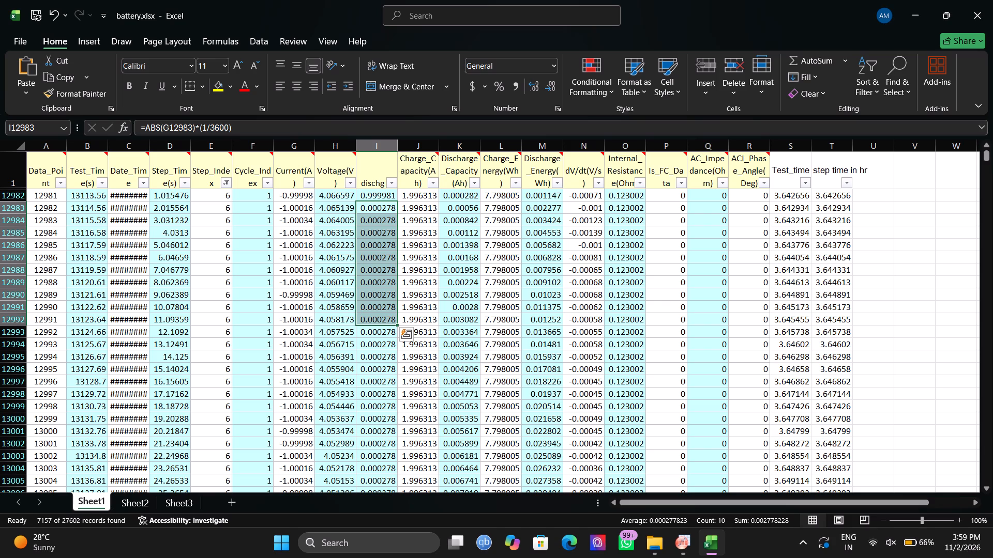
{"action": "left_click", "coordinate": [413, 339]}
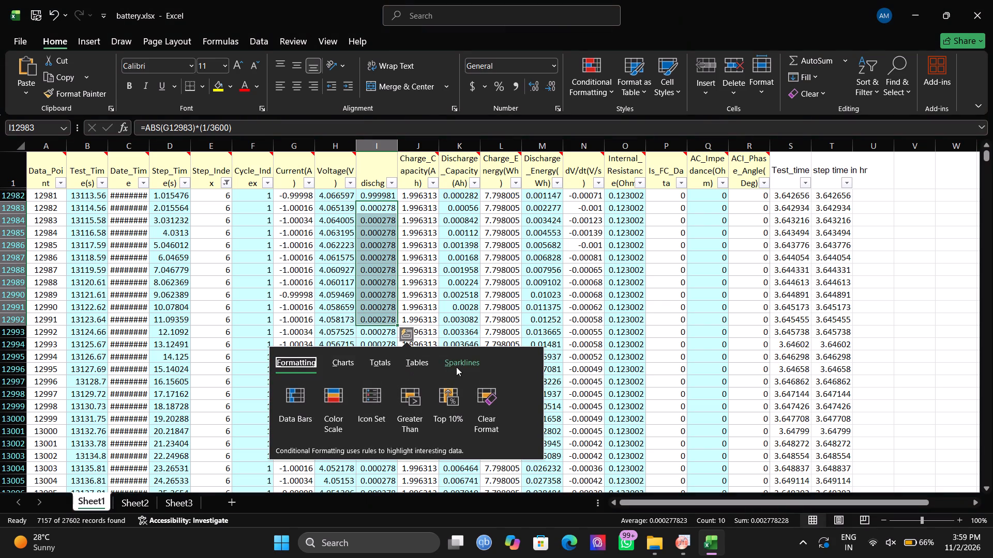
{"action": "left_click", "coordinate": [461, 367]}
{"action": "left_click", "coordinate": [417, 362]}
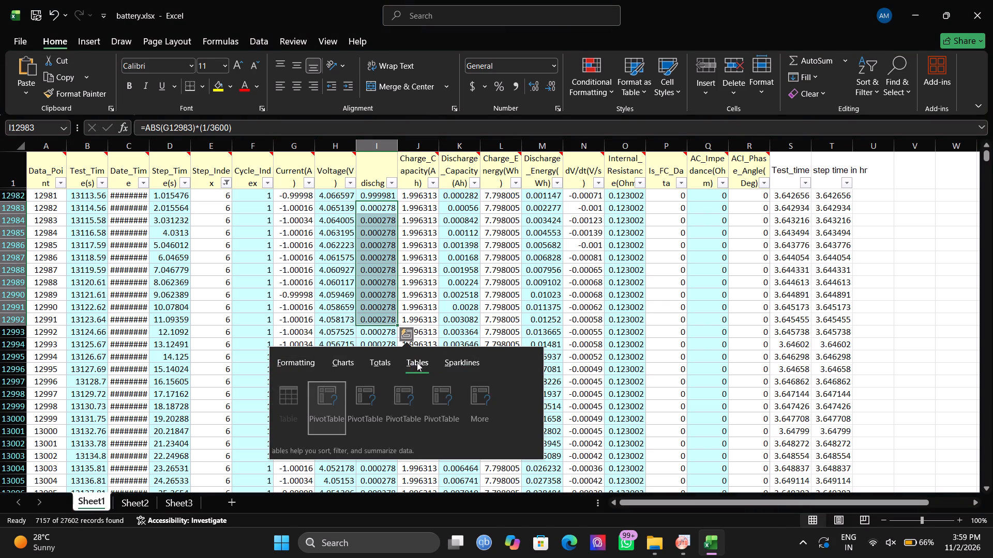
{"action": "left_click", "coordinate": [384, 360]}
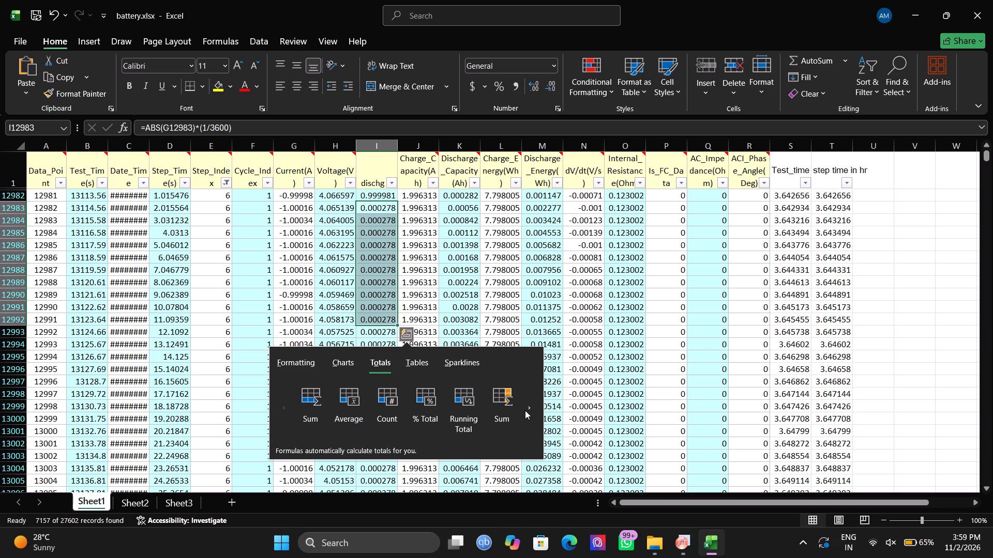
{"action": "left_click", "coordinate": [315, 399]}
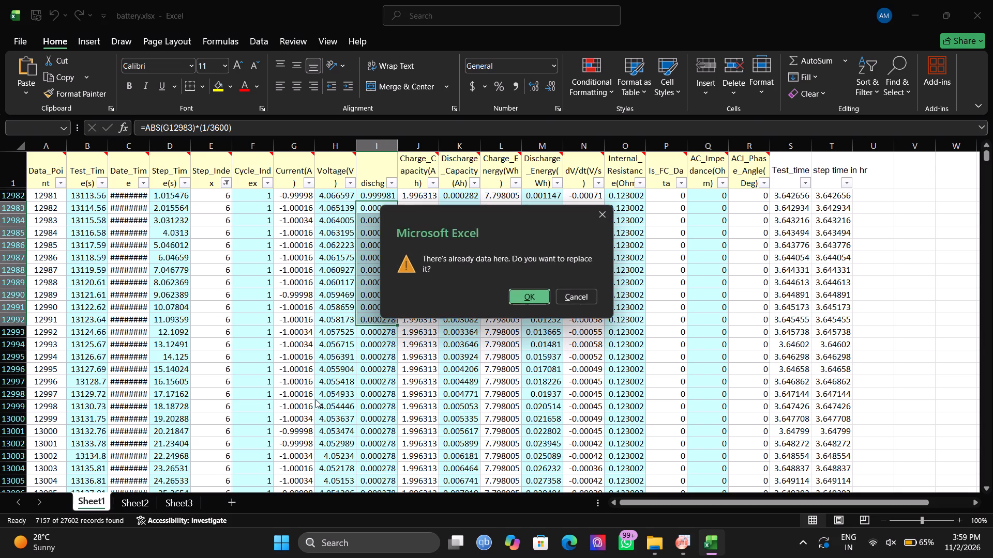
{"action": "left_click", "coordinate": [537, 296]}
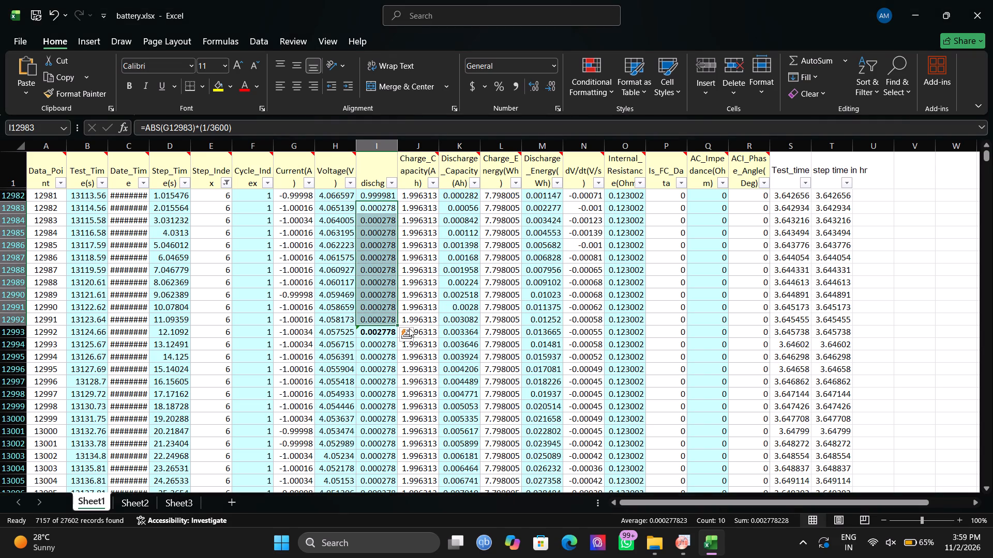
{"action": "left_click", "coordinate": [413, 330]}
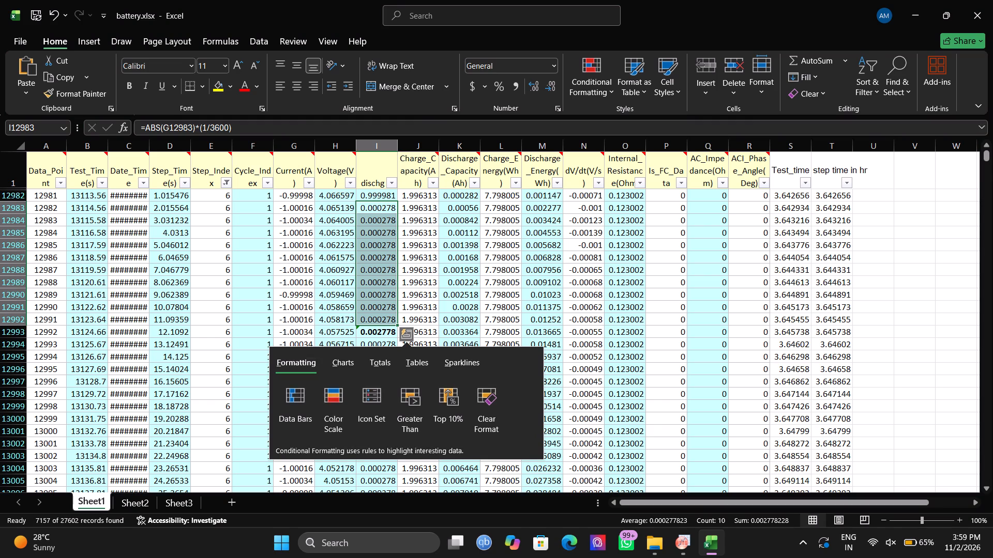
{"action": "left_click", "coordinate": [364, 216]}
Examine the dischg formulas in I12982 and I12983 against the current value in G12982 and the neighbouring columns.
{"action": "left_click", "coordinate": [389, 199]}
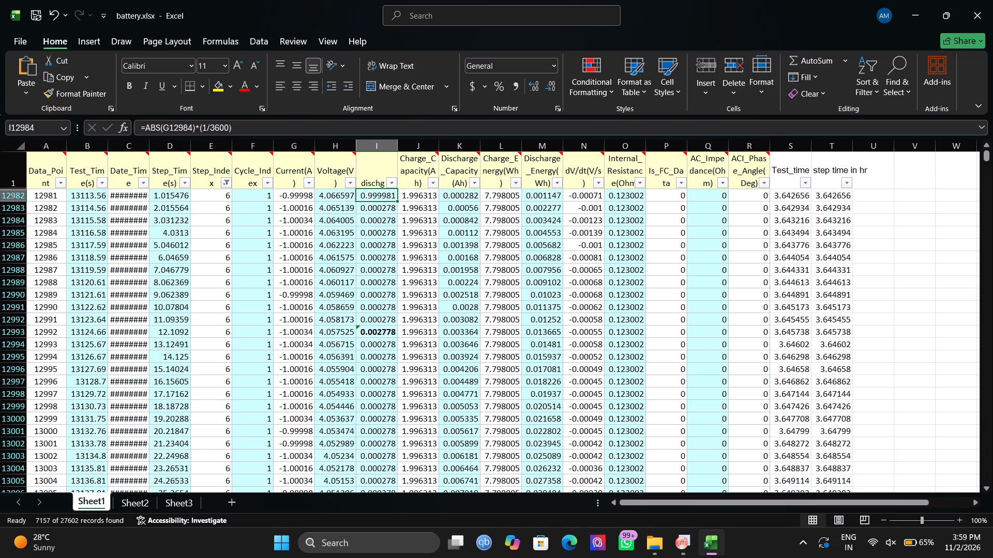
{"action": "scroll", "coordinate": [386, 267], "scroll_direction": "down", "scroll_amount": 1}
{"action": "scroll", "coordinate": [386, 267], "scroll_direction": "up", "scroll_amount": 9}
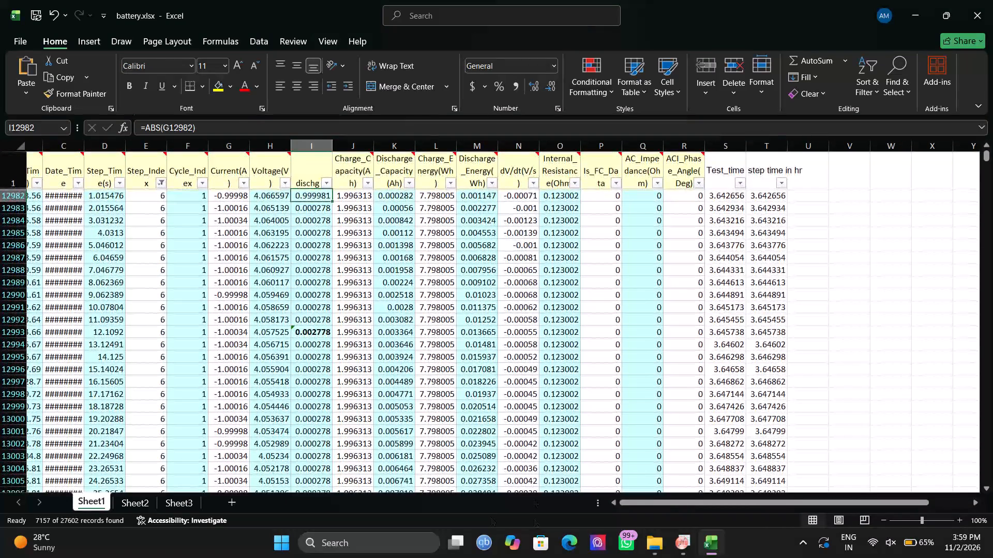
{"action": "scroll", "coordinate": [338, 344], "scroll_direction": "right", "scroll_amount": 5}
{"action": "scroll", "coordinate": [338, 344], "scroll_direction": "up", "scroll_amount": 6}
{"action": "scroll", "coordinate": [338, 344], "scroll_direction": "right", "scroll_amount": 4}
{"action": "scroll", "coordinate": [338, 344], "scroll_direction": "up", "scroll_amount": 2}
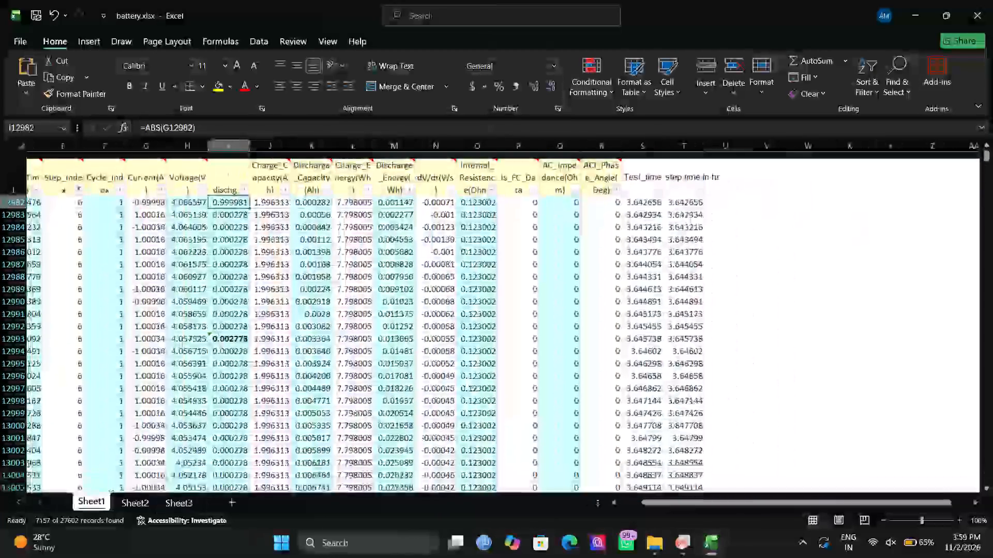
{"action": "scroll", "coordinate": [338, 344], "scroll_direction": "up", "scroll_amount": 1}
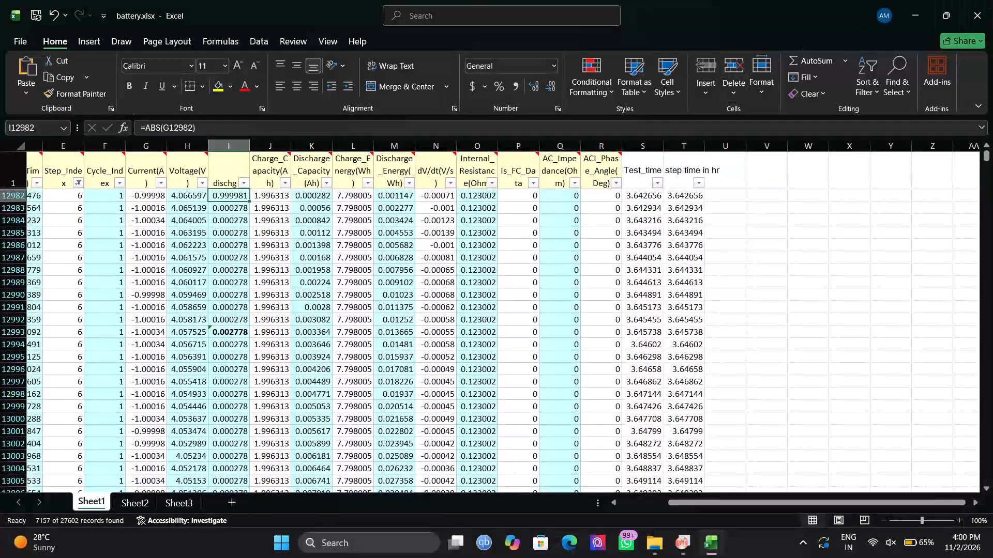
{"action": "scroll", "coordinate": [17, 273], "scroll_direction": "right", "scroll_amount": 4}
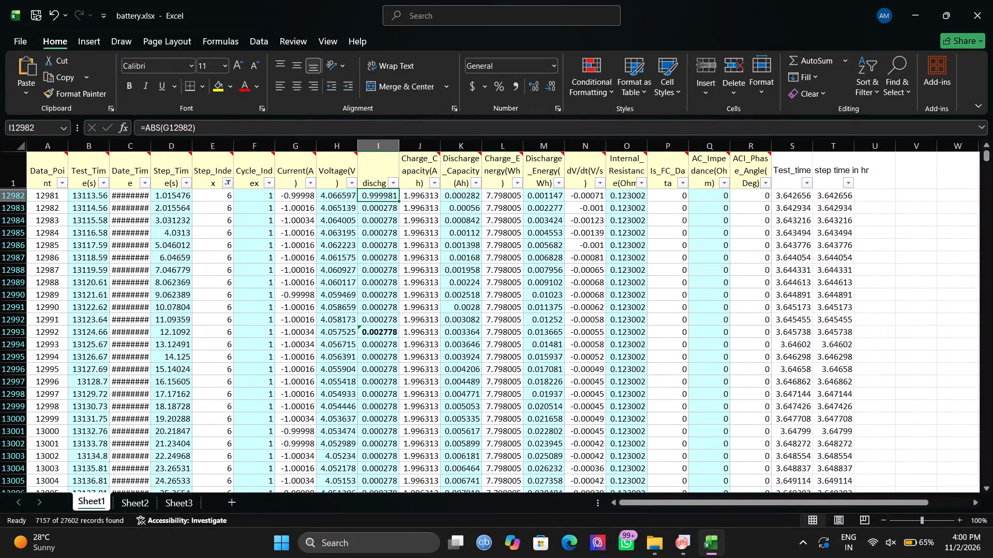
{"action": "scroll", "coordinate": [354, 262], "scroll_direction": "up", "scroll_amount": 2}
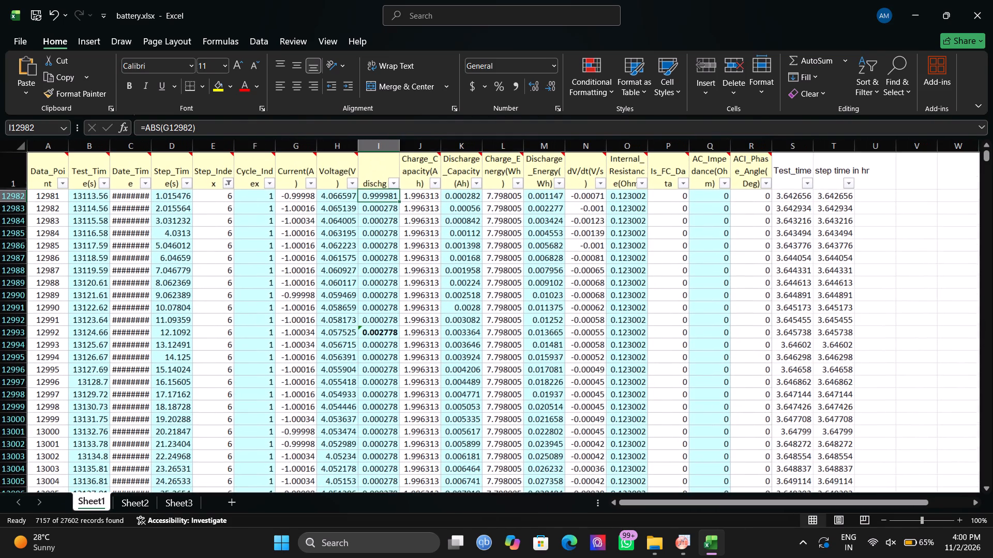
{"action": "left_click", "coordinate": [303, 196]}
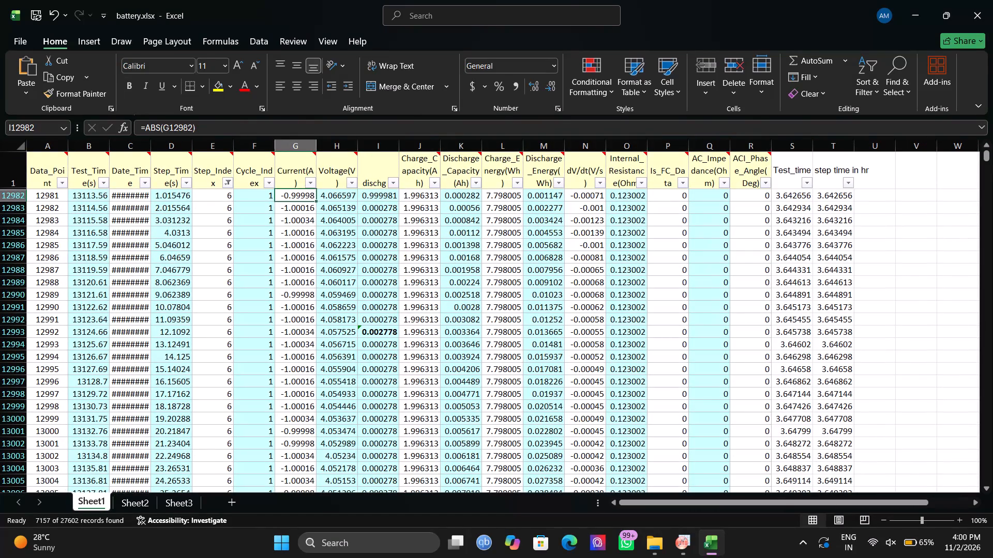
{"action": "scroll", "coordinate": [311, 241], "scroll_direction": "right", "scroll_amount": 1}
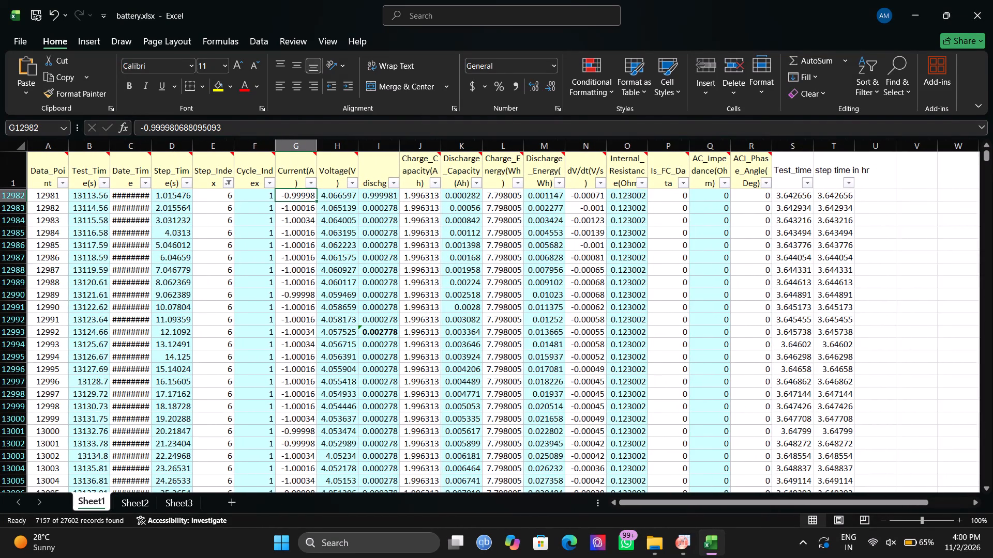
{"action": "left_click", "coordinate": [385, 193]}
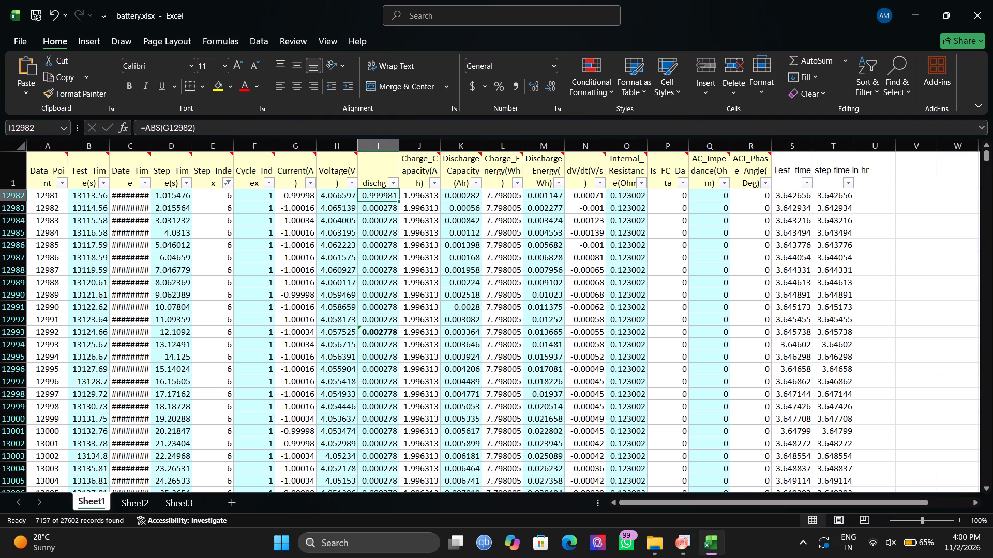
{"action": "left_click", "coordinate": [242, 130]}
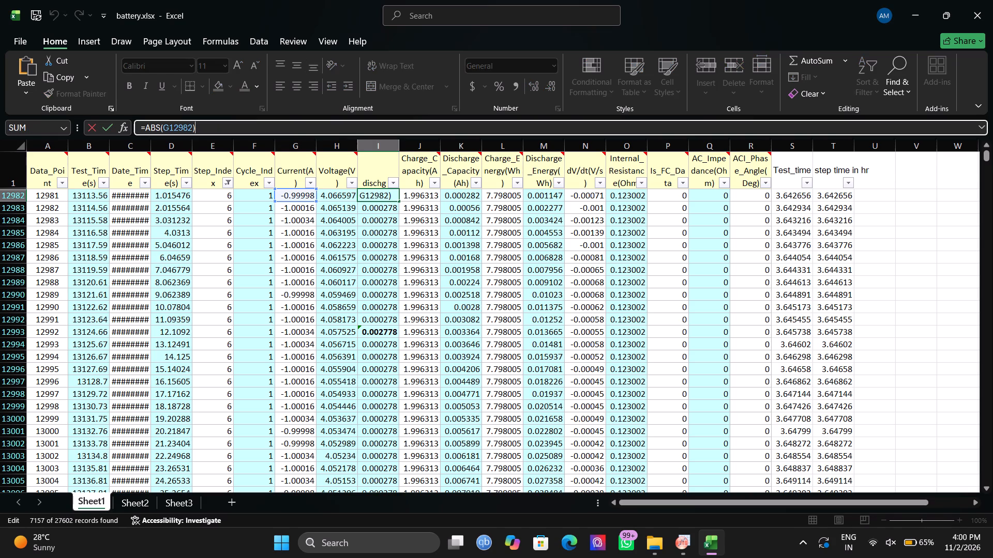
{"action": "key", "text": "Return"}
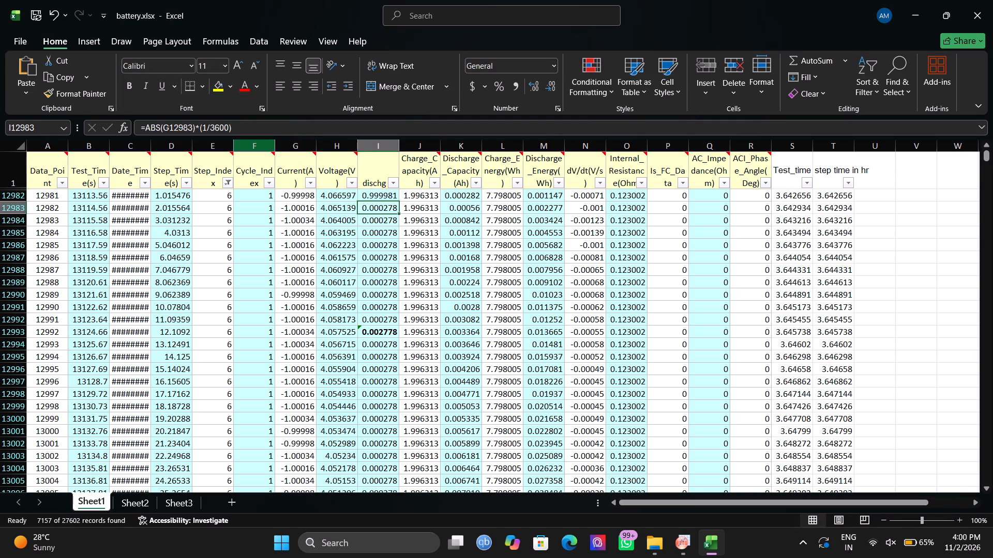
{"action": "left_click", "coordinate": [372, 206]}
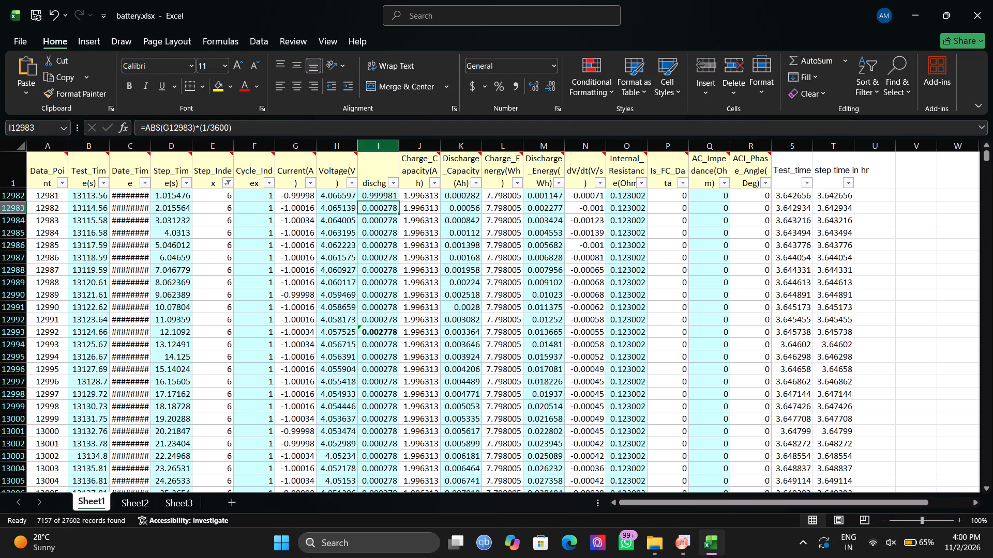
Clear the contents of the entire dischg column I, including its header.
{"action": "left_click", "coordinate": [381, 142]}
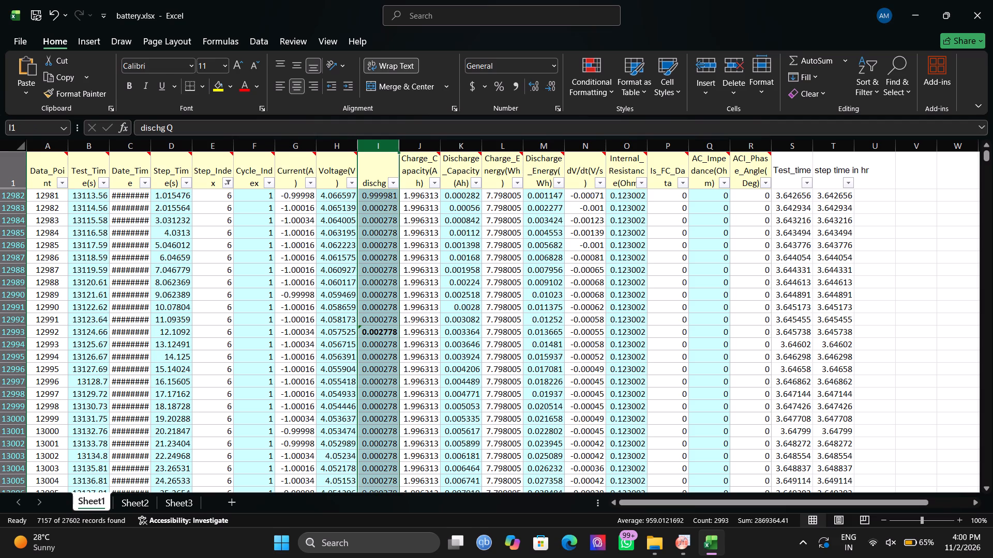
{"action": "key", "text": "Delete"}
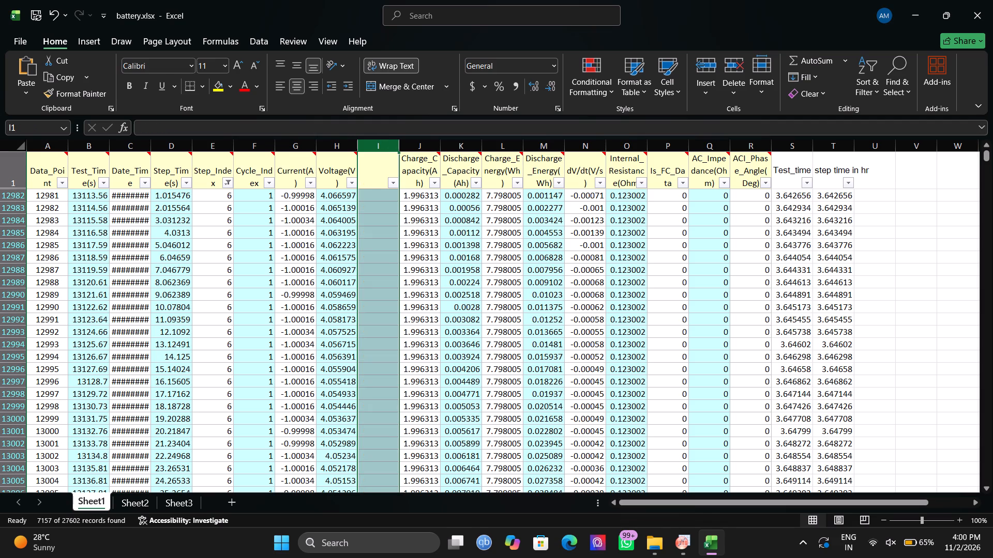
Enter the formula =ABS(G12982) in cell I12982 to get the absolute current of the first step 6 row.
{"action": "left_click", "coordinate": [380, 194]}
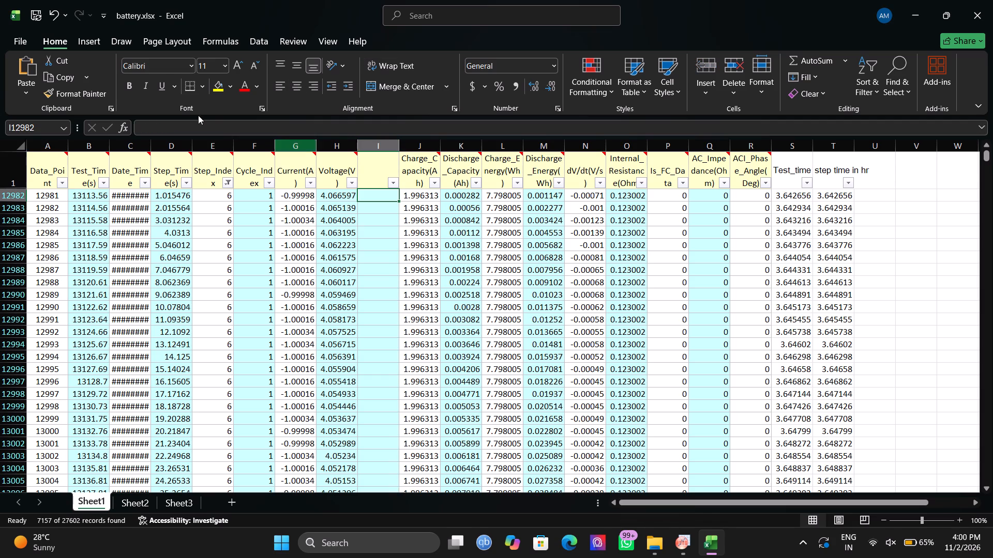
{"action": "key", "text": "equal"}
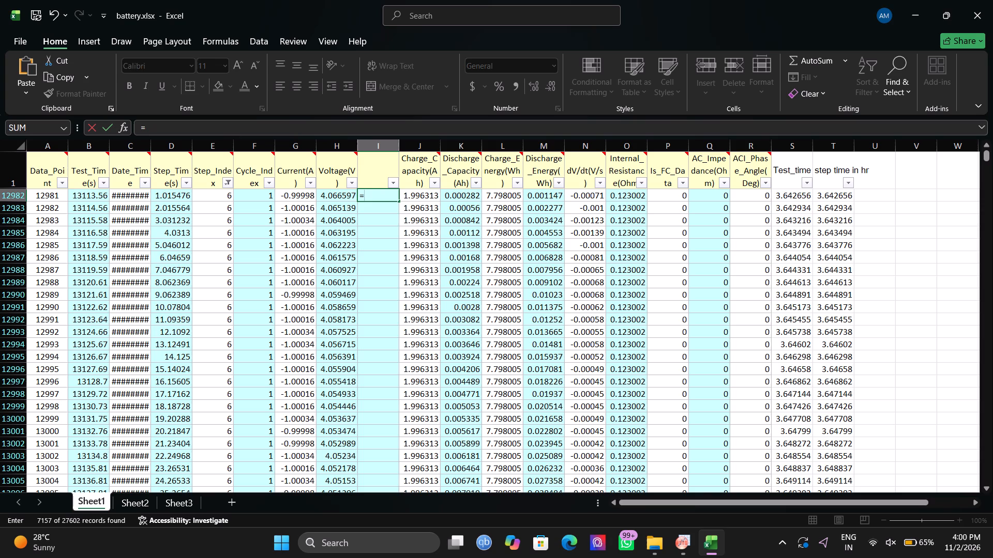
{"action": "type", "text": "abs"}
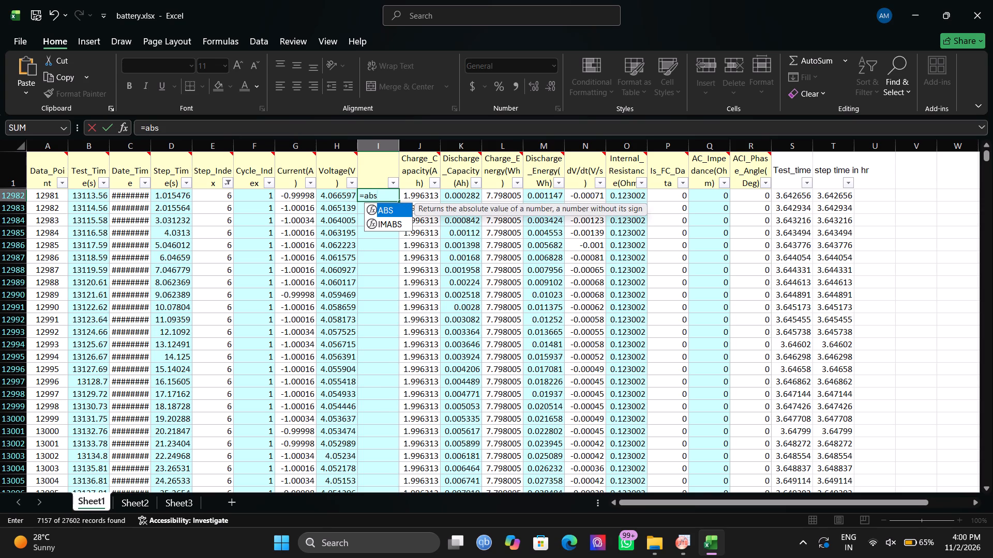
{"action": "key", "text": "9"}
{"action": "key", "text": "BackSpace"}
{"action": "type", "text": "()"}
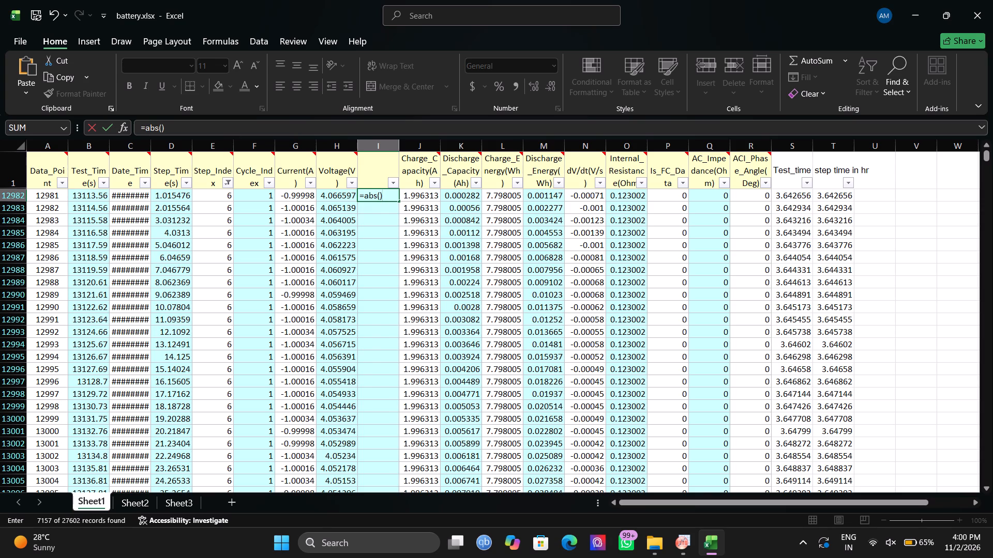
{"action": "key", "text": "Left"}
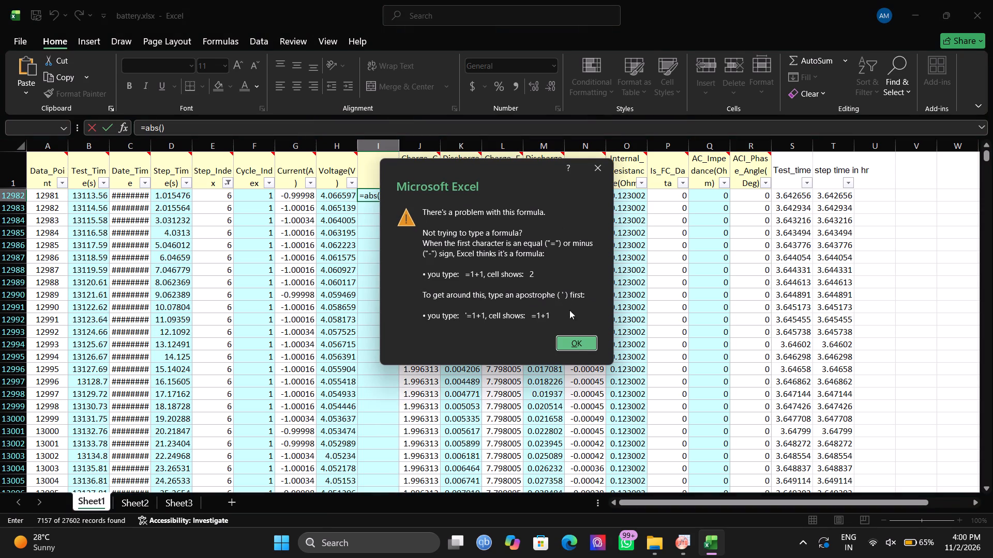
{"action": "left_click", "coordinate": [578, 348]}
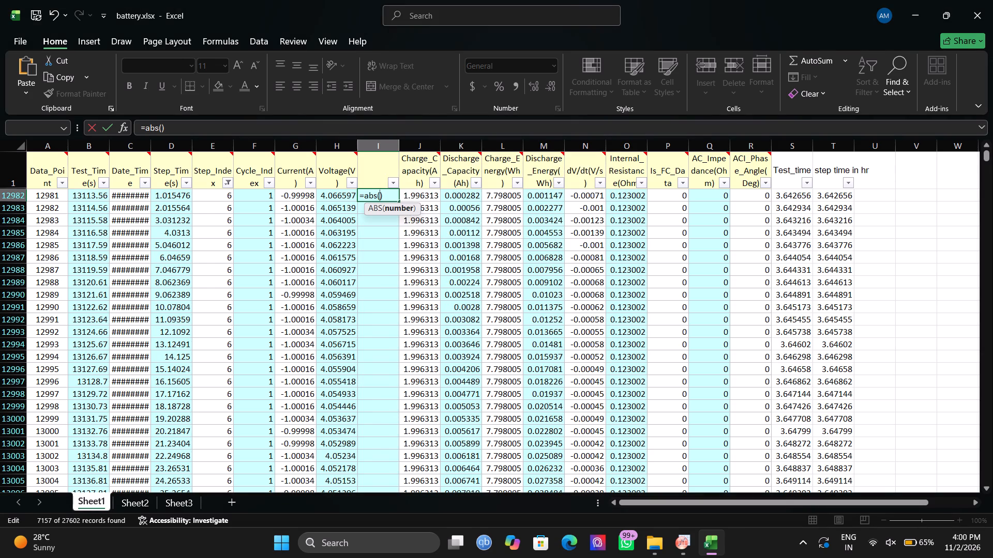
{"action": "left_click", "coordinate": [306, 199]}
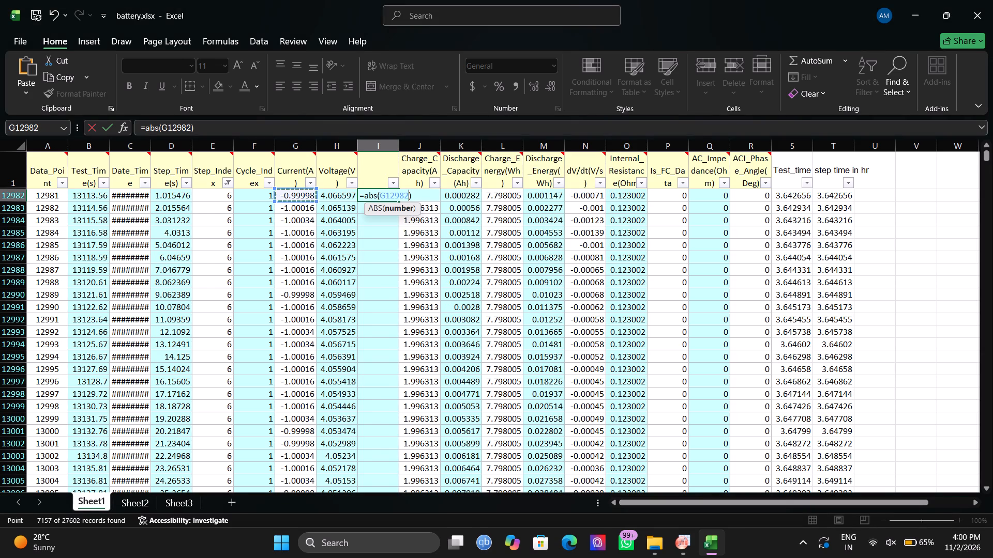
{"action": "left_click", "coordinate": [244, 129]}
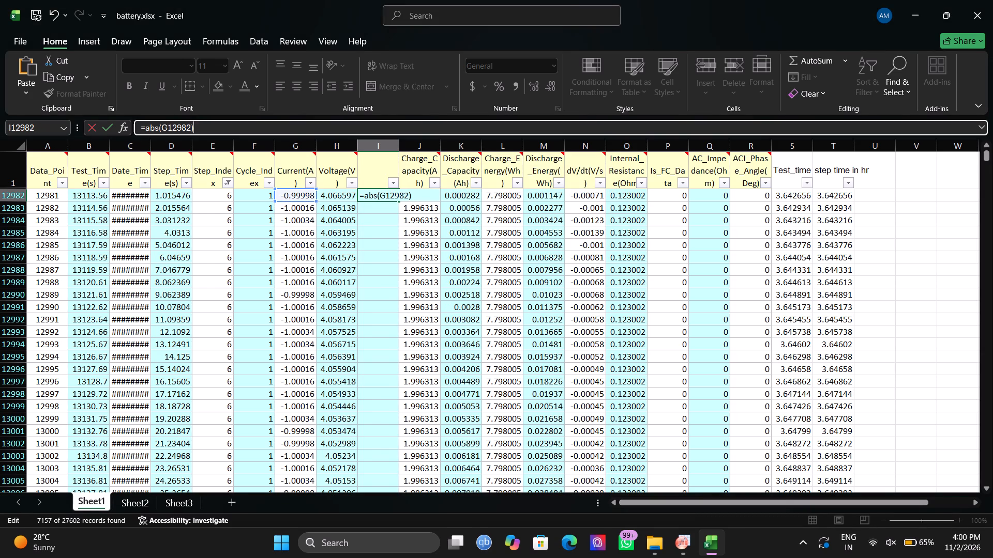
{"action": "key", "text": "Return"}
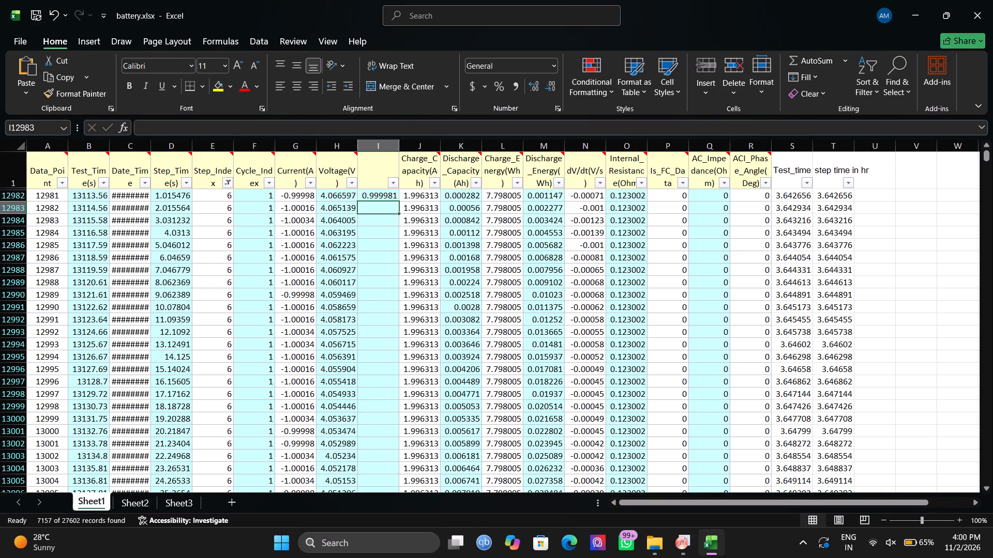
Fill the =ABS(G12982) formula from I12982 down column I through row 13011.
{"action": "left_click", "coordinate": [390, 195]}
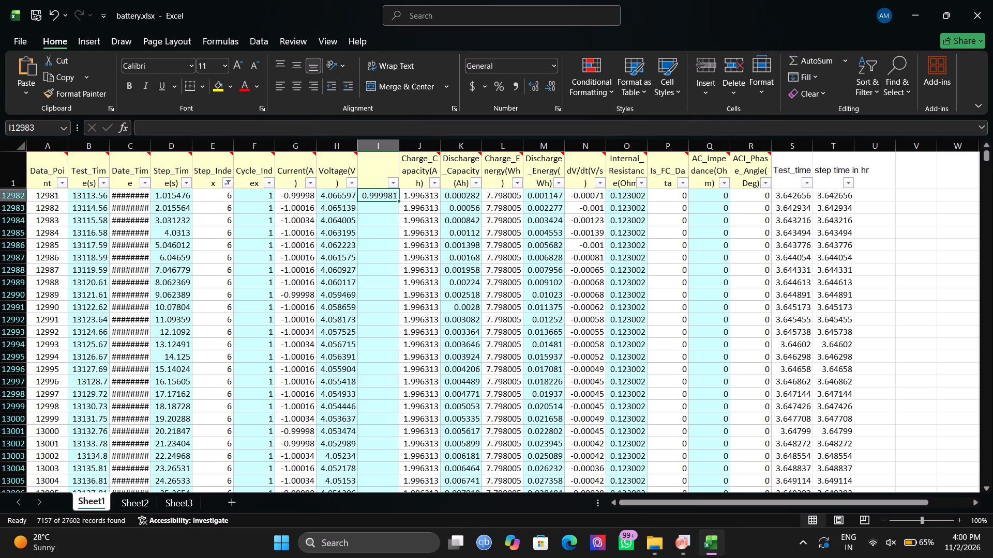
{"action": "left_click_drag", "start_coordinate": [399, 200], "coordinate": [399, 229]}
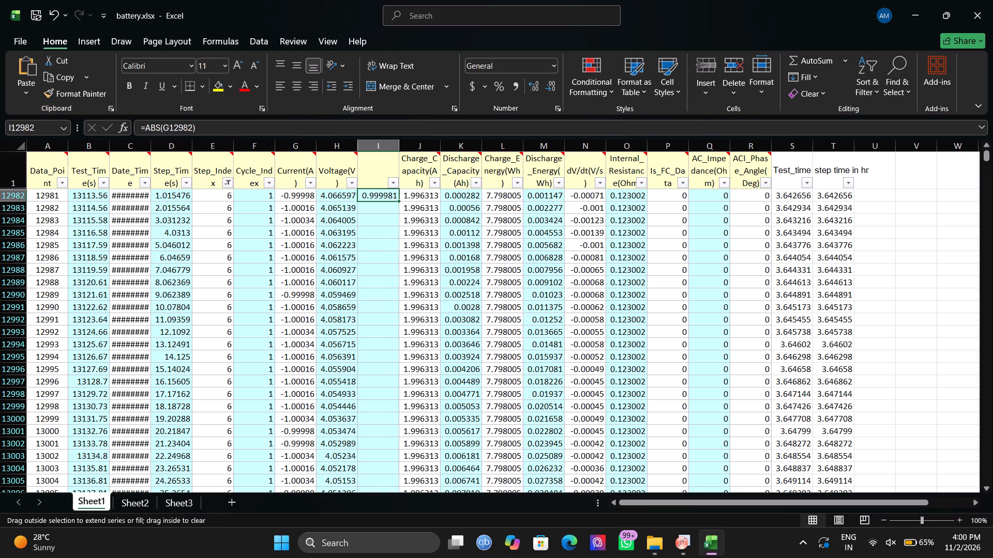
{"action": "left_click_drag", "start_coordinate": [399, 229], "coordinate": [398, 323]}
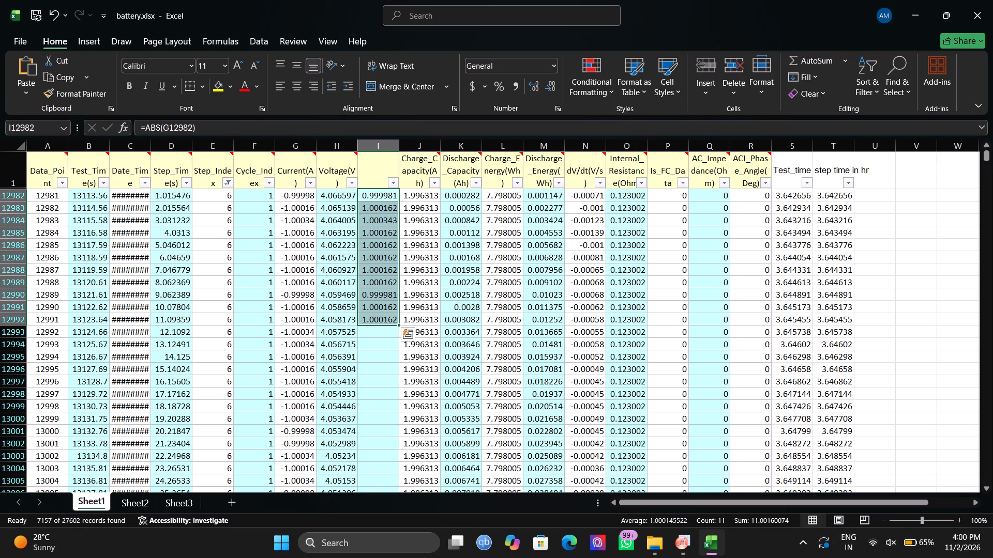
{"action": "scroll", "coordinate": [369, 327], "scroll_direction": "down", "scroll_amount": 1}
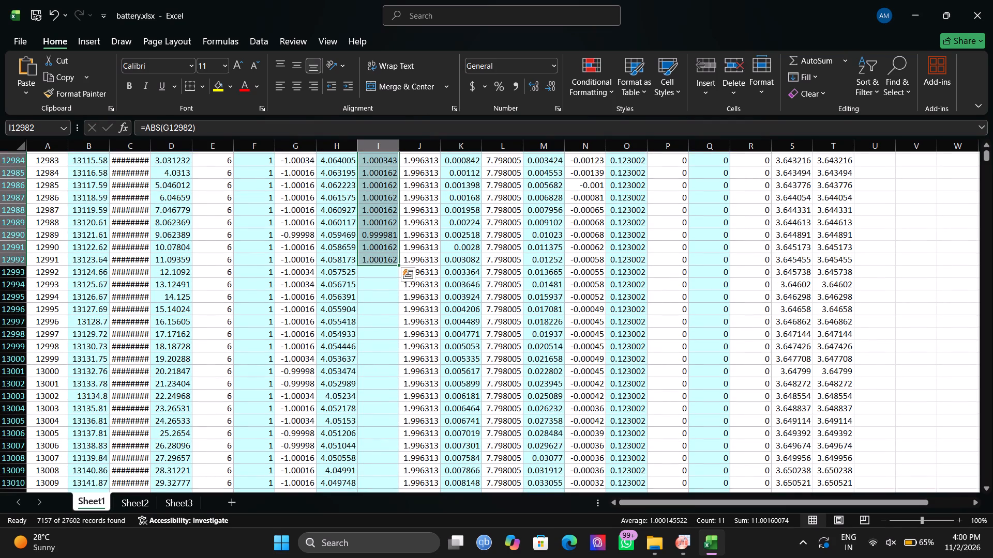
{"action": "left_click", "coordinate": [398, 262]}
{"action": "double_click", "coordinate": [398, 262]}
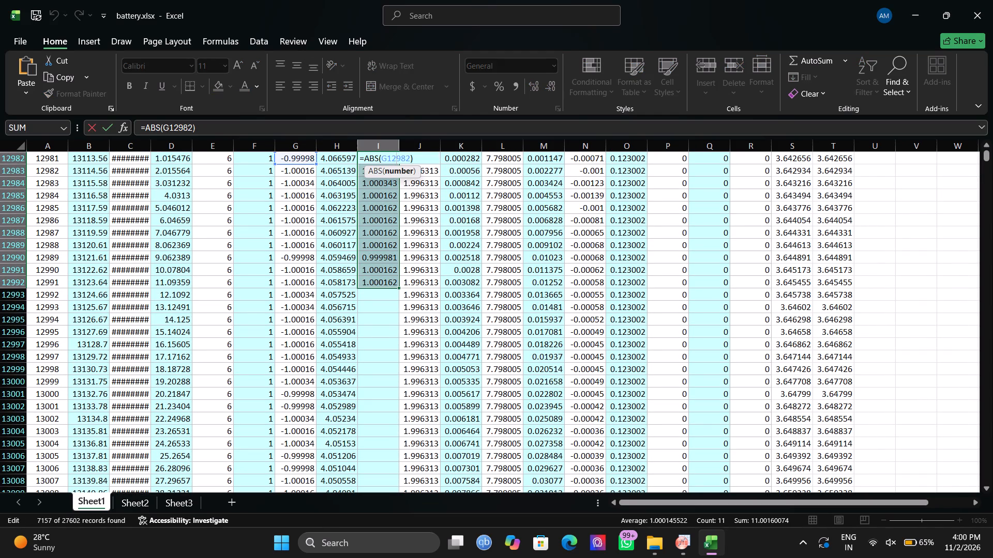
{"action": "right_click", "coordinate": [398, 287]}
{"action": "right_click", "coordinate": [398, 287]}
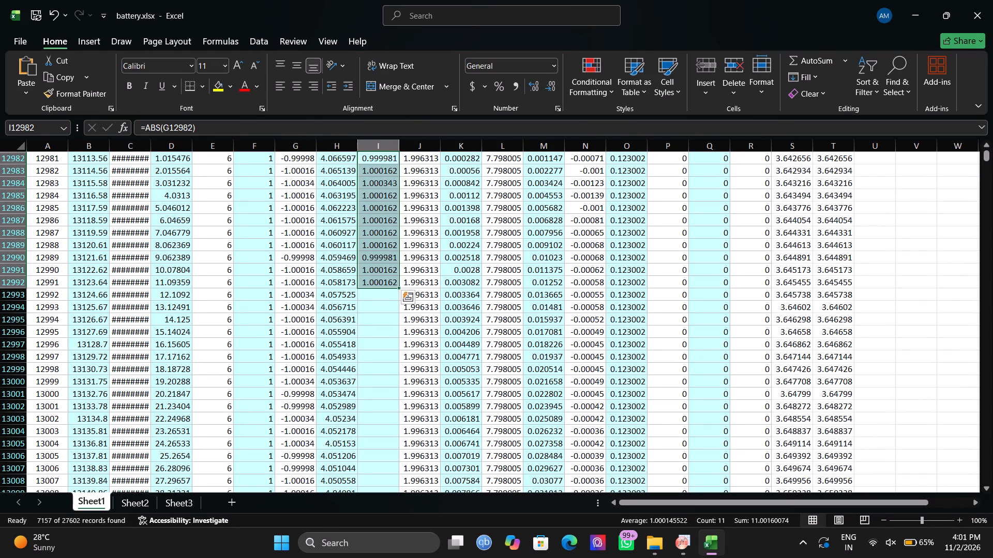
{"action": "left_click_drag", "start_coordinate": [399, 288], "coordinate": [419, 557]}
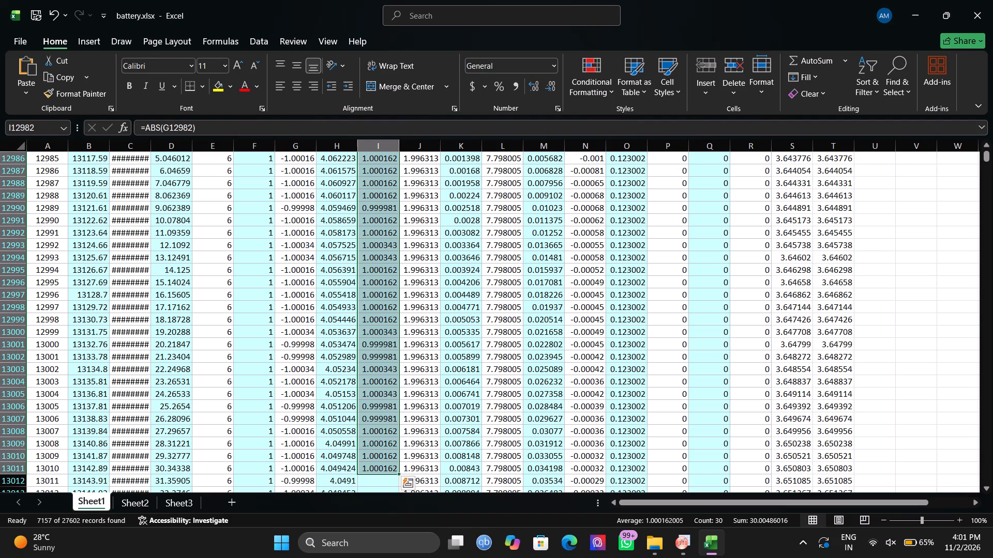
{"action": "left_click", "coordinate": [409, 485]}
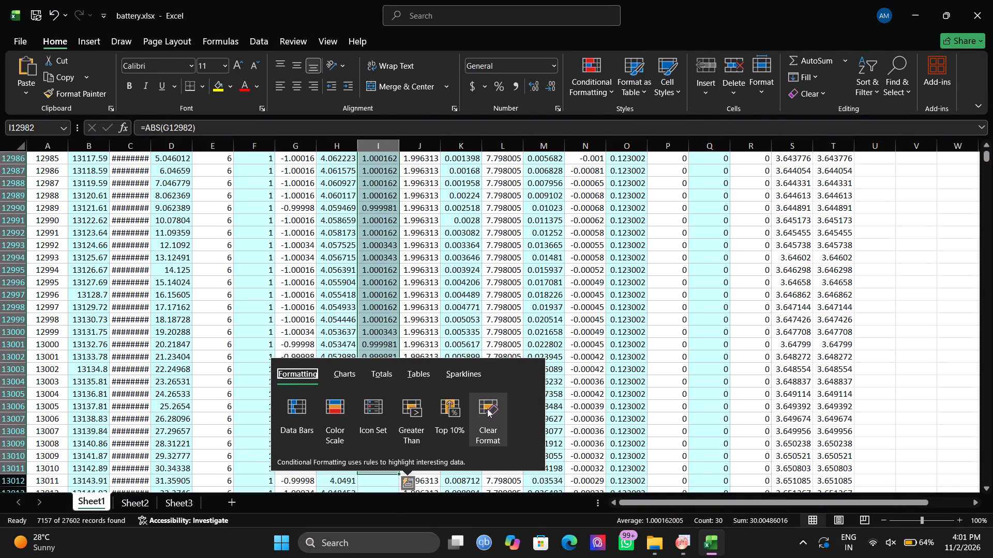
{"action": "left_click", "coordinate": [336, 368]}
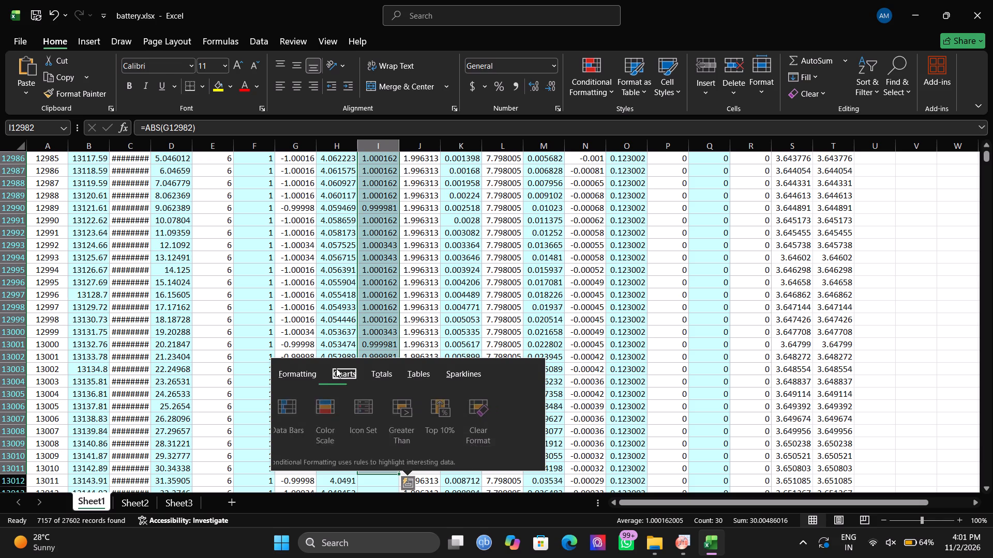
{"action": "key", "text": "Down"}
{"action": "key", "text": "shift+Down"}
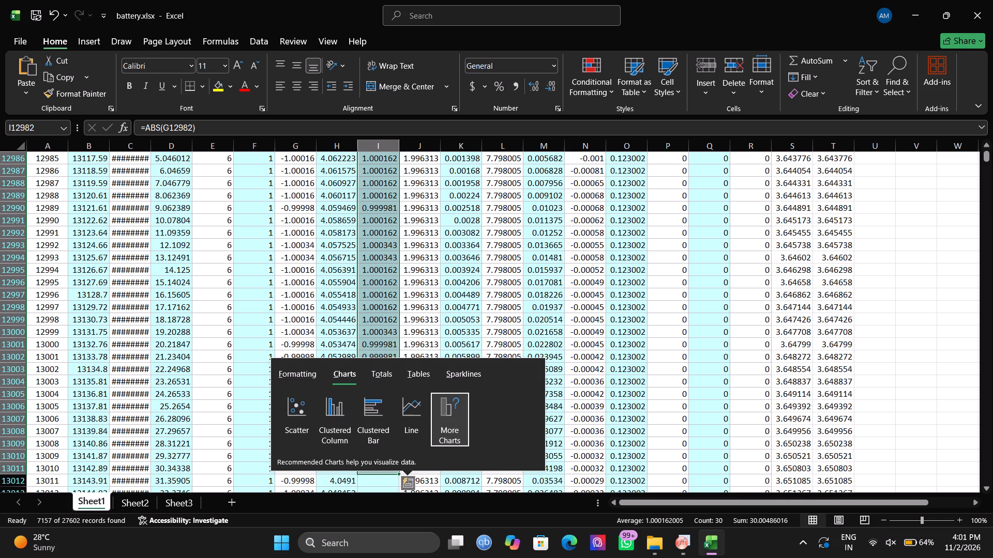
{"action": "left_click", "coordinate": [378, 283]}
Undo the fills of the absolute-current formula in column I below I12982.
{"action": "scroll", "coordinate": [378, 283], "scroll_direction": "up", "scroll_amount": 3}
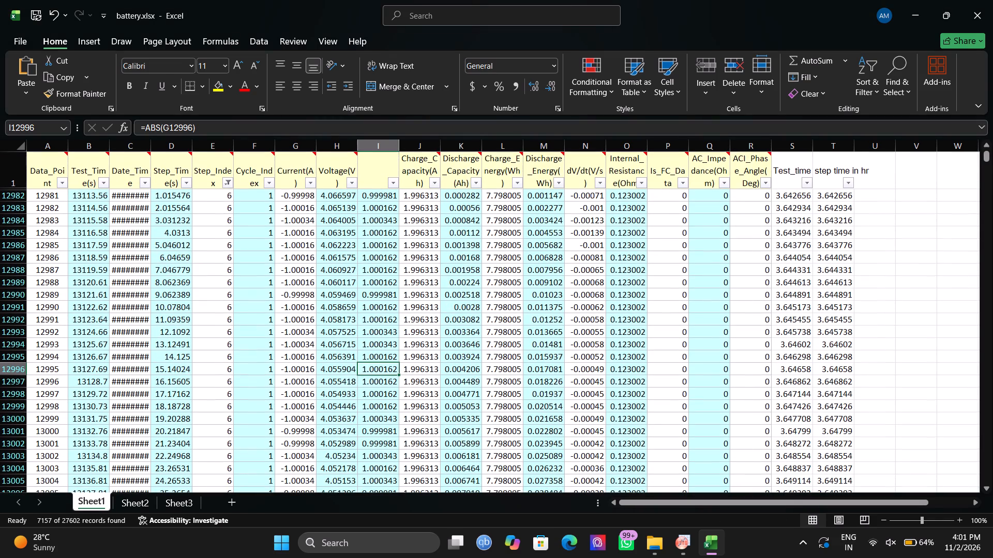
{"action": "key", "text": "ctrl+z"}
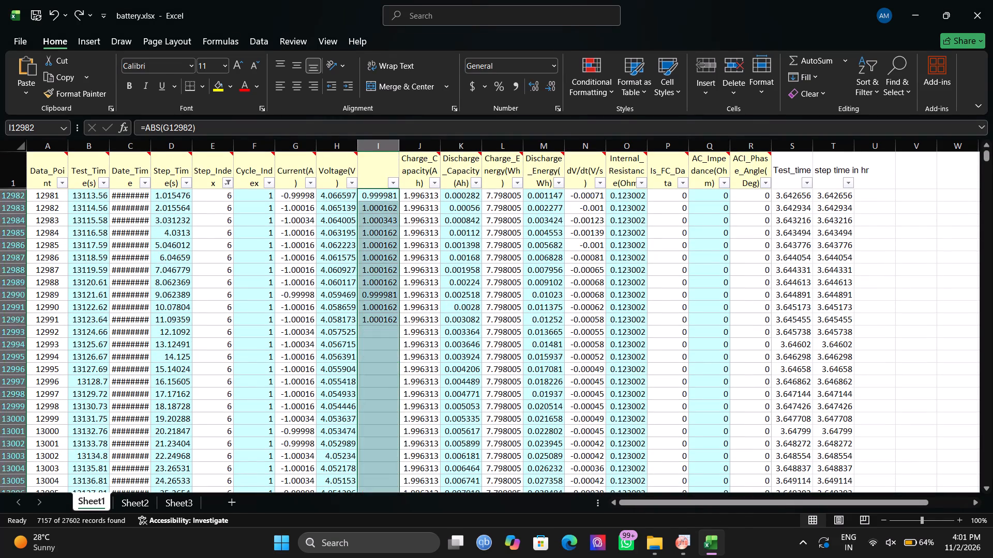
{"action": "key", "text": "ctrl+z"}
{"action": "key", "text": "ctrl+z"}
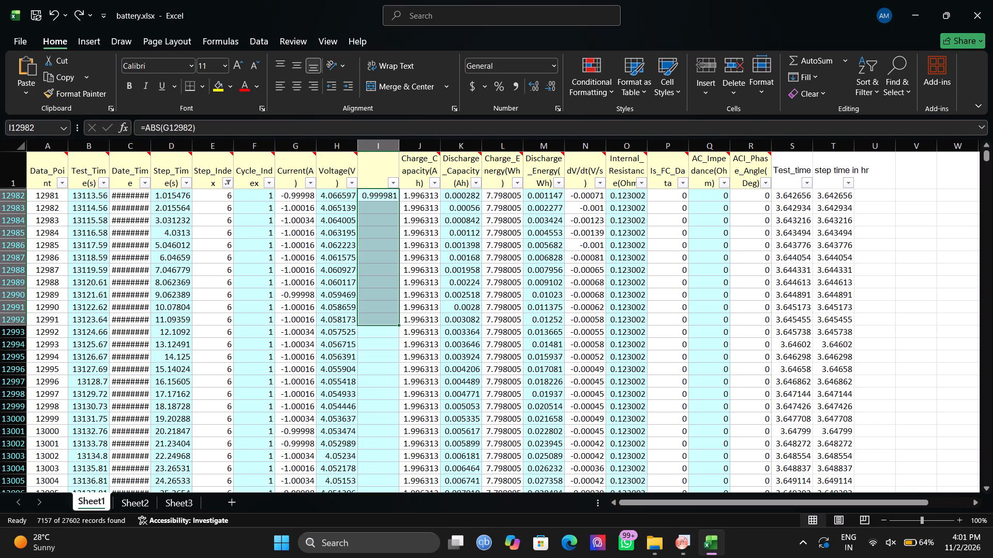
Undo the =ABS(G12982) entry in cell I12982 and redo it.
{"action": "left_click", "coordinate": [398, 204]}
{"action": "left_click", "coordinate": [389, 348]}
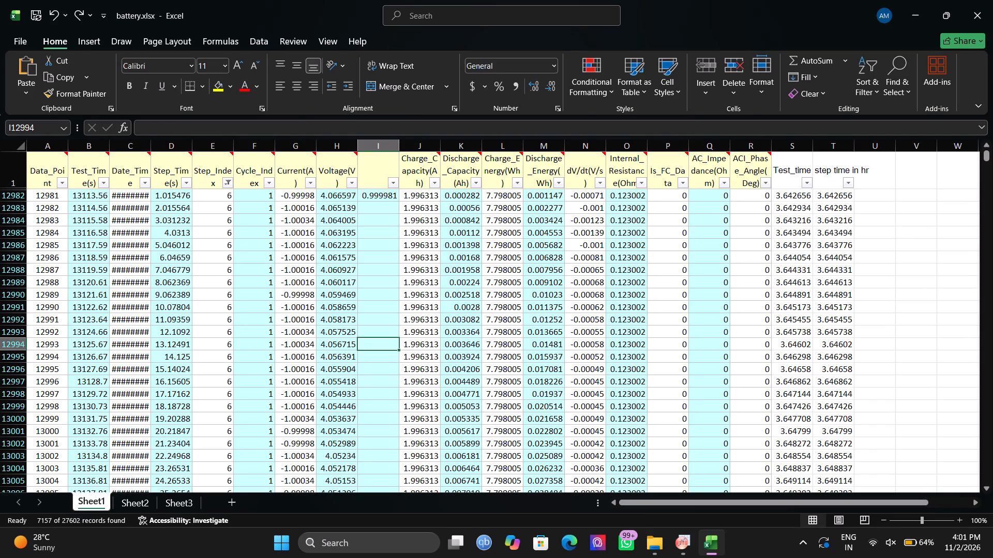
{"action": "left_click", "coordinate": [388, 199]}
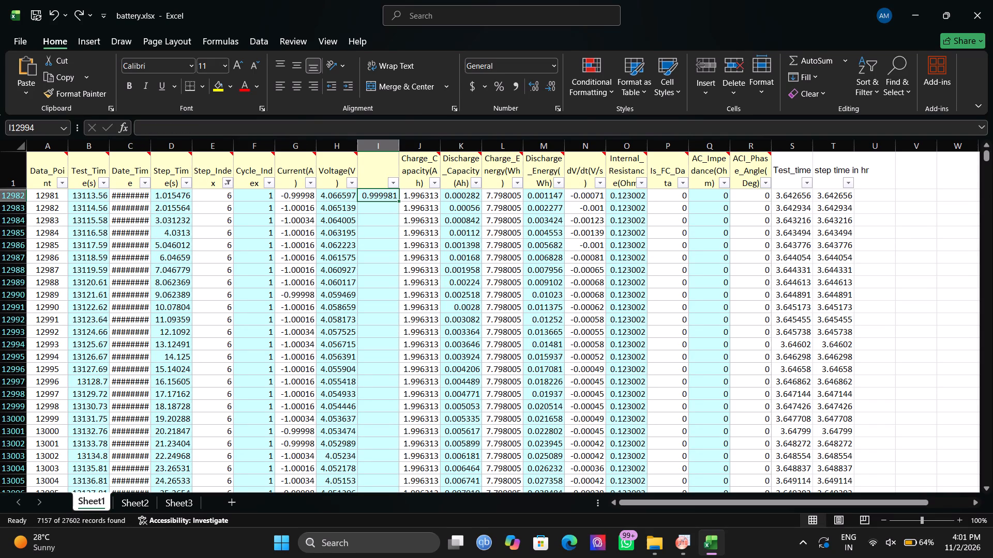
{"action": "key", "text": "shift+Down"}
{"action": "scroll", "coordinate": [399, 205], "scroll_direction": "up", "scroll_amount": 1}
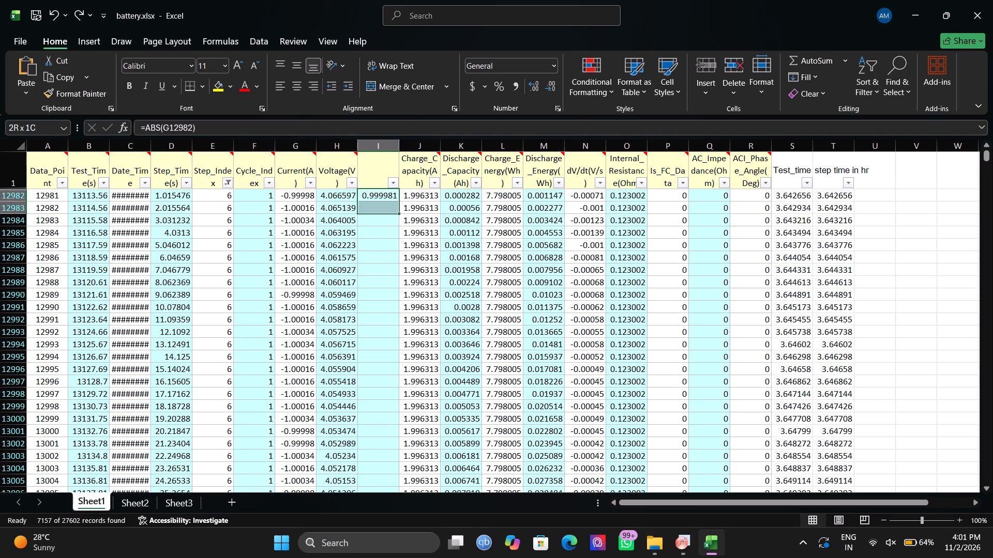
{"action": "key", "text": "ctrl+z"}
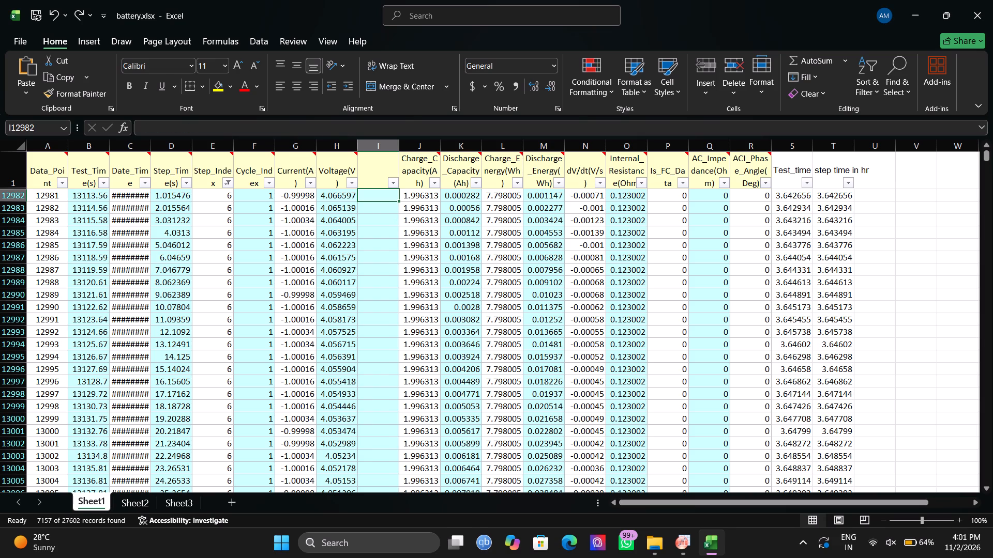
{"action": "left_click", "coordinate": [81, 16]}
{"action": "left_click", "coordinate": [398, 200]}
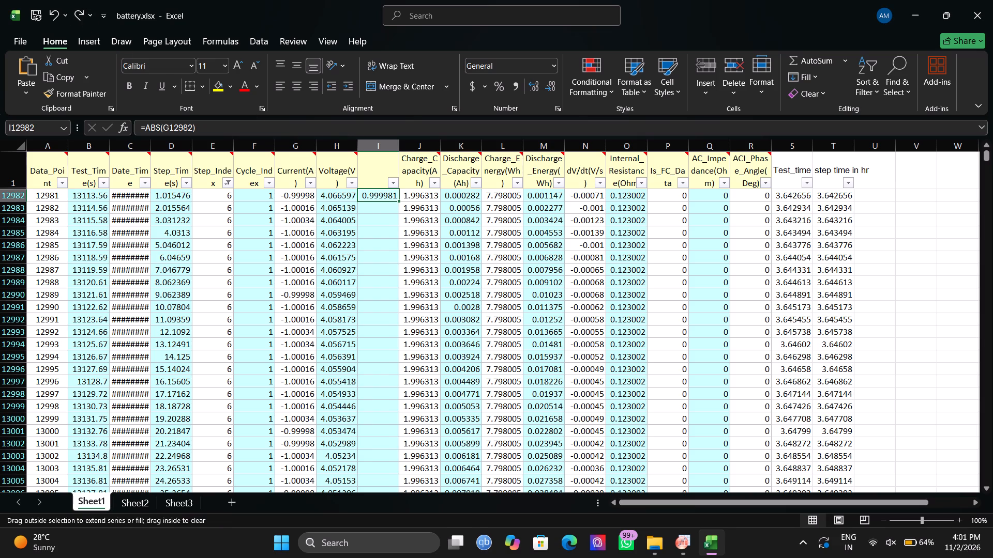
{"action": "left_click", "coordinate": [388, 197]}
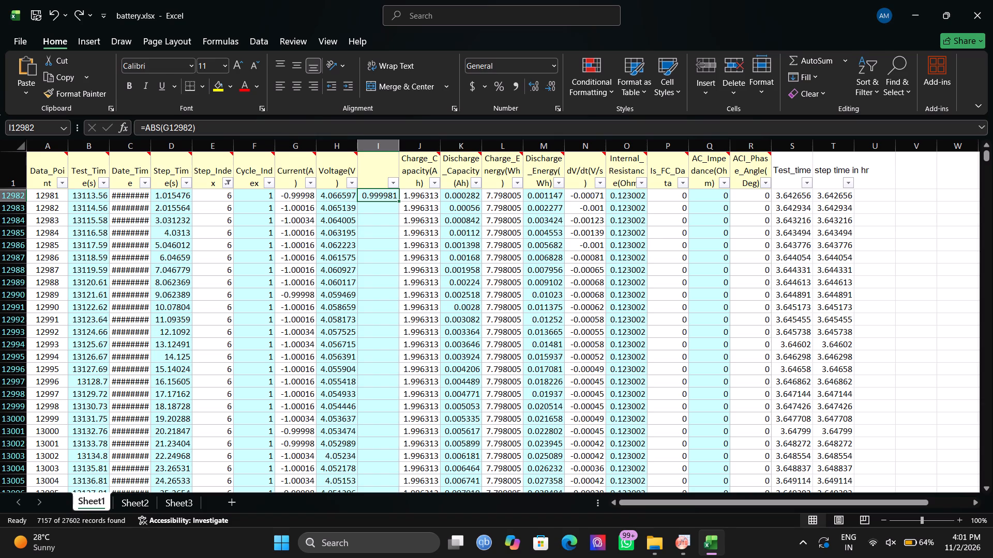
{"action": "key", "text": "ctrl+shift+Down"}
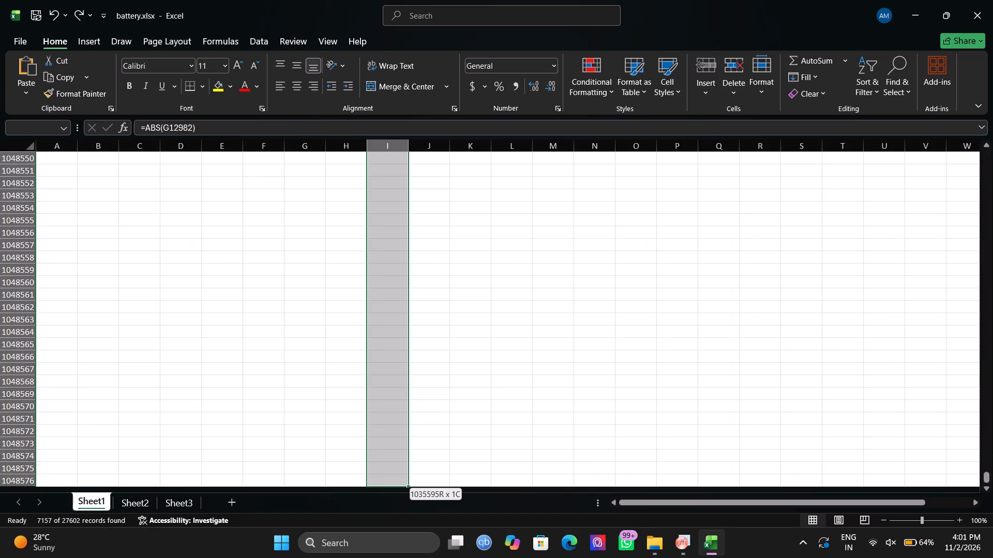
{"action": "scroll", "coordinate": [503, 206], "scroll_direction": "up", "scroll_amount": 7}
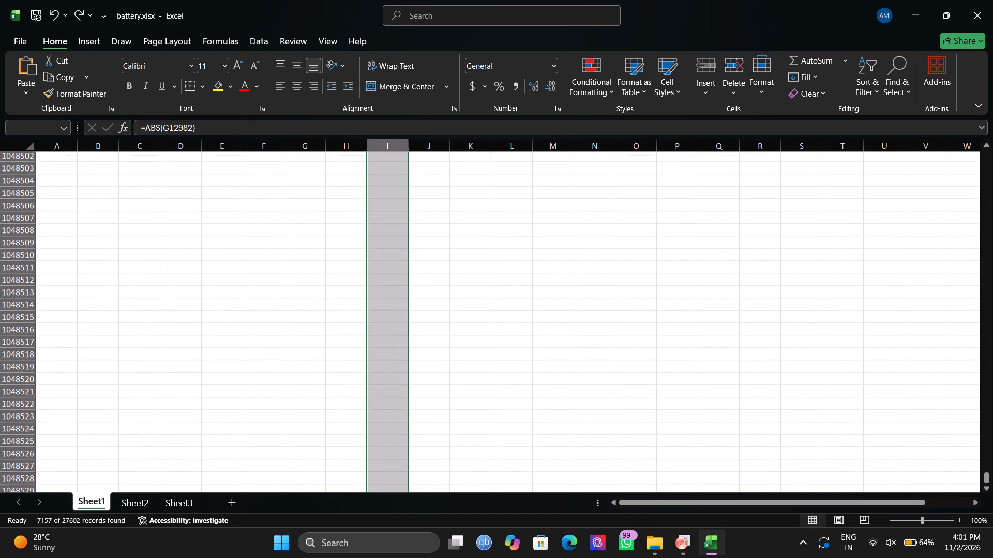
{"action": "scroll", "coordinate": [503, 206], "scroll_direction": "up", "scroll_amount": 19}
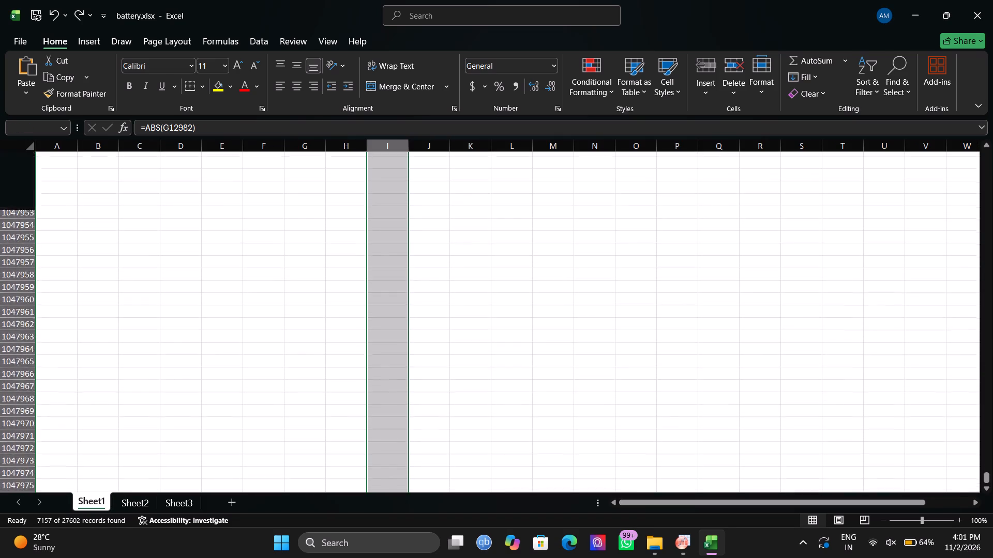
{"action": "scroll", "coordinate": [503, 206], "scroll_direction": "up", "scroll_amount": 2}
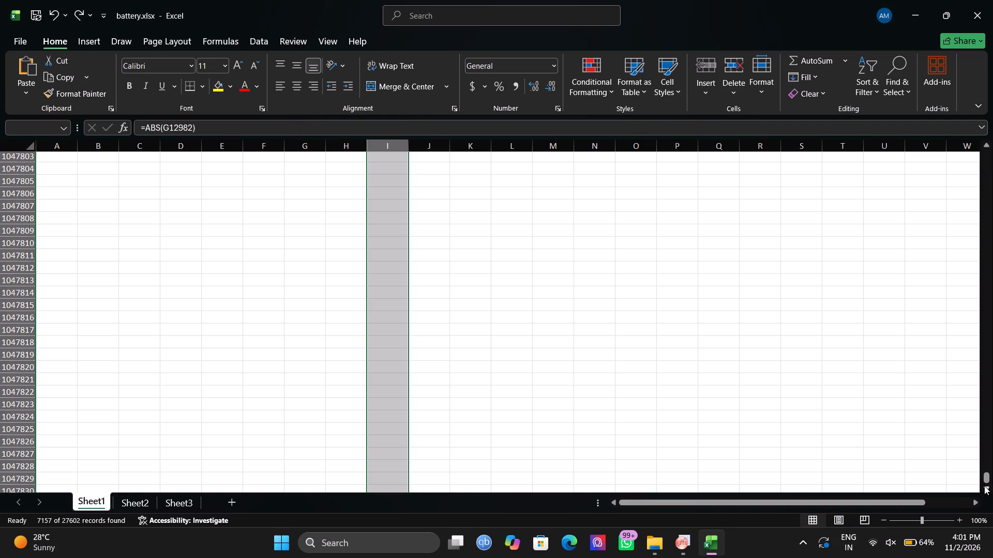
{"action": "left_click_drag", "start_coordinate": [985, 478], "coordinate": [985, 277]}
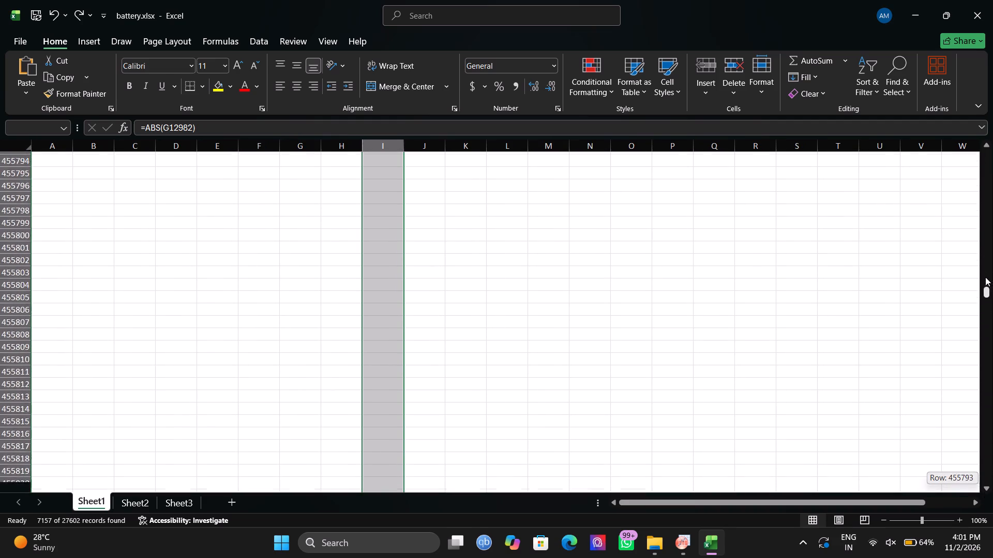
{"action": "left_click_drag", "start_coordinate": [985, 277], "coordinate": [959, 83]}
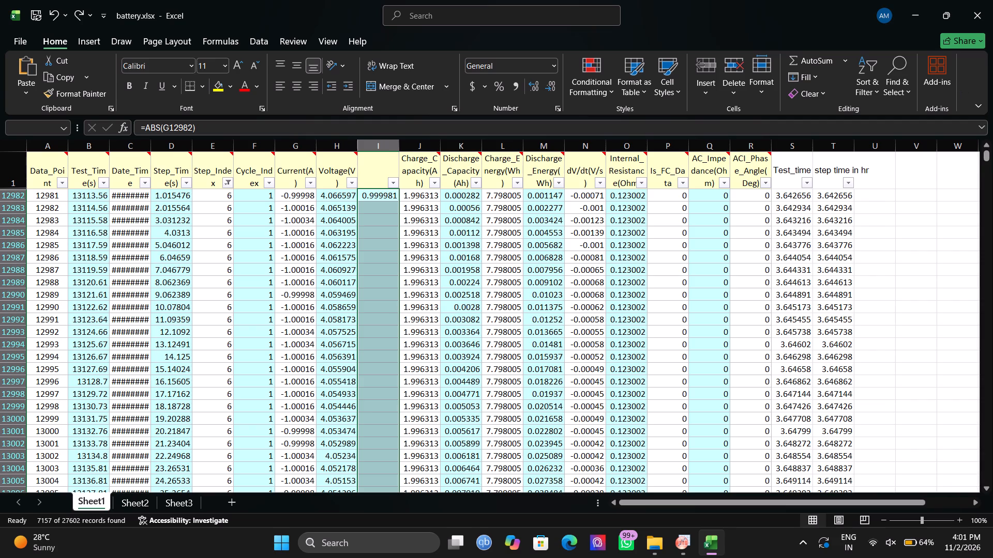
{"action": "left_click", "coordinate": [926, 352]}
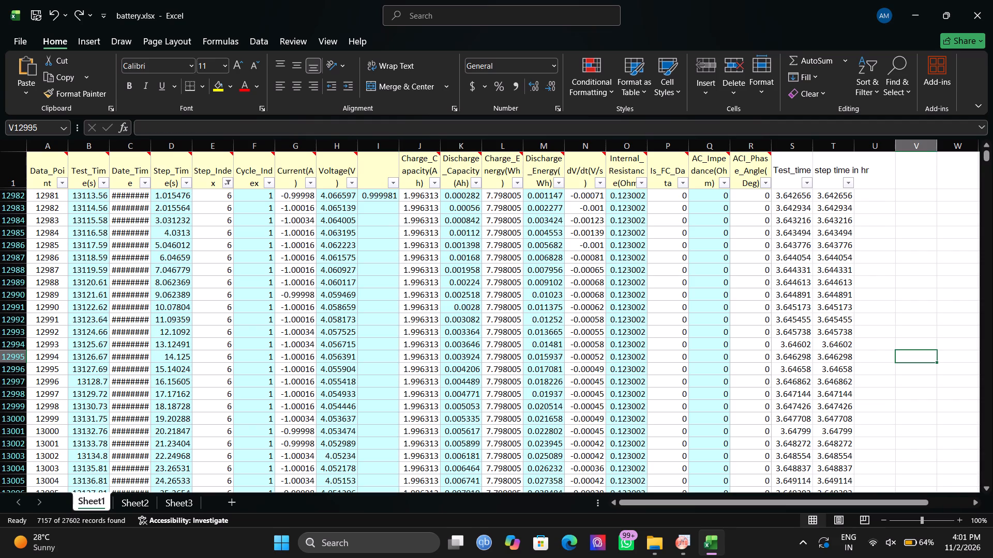
Fill the absolute-current formula from I12982 down column I through row 12999.
{"action": "left_click", "coordinate": [385, 194]}
{"action": "right_click", "coordinate": [385, 194]}
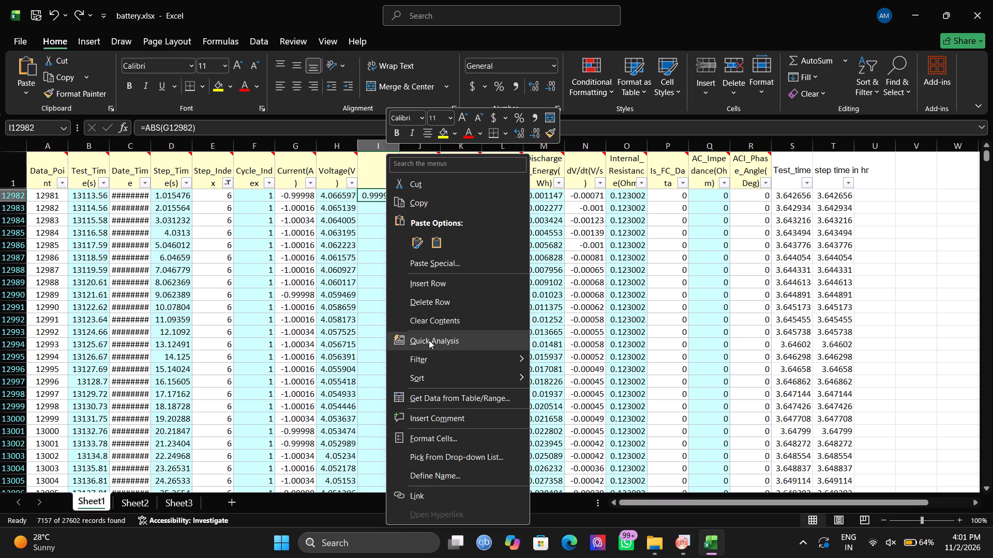
{"action": "left_click", "coordinate": [366, 240]}
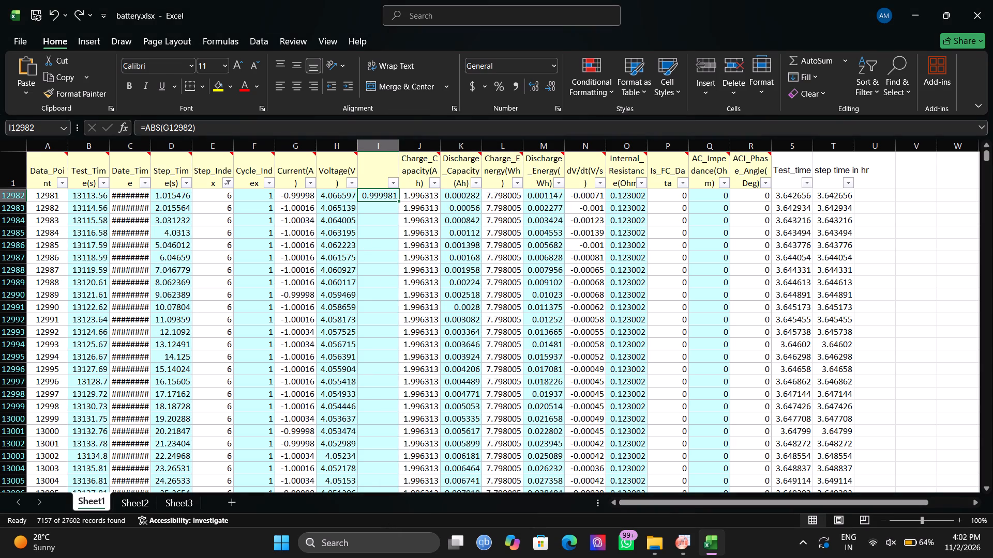
{"action": "left_click_drag", "start_coordinate": [400, 200], "coordinate": [397, 407]}
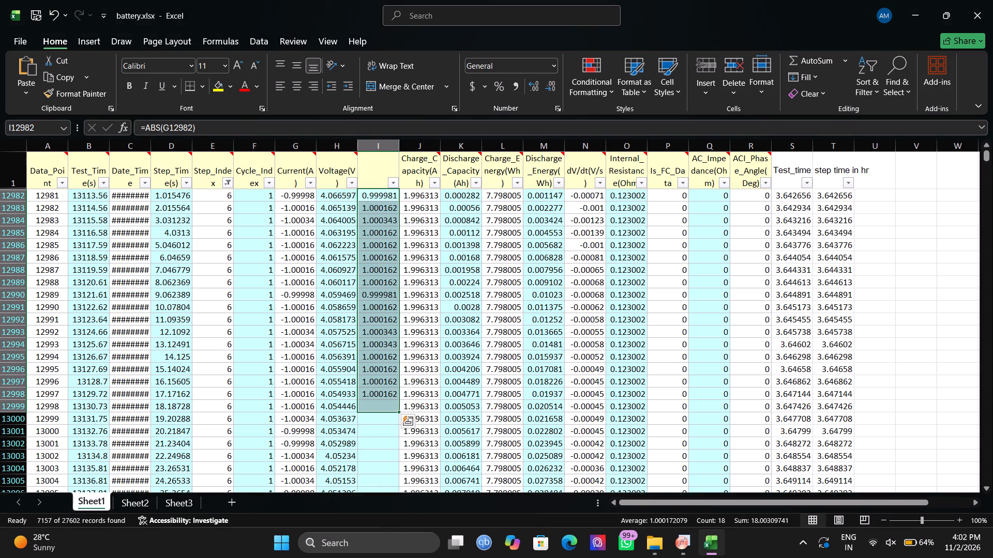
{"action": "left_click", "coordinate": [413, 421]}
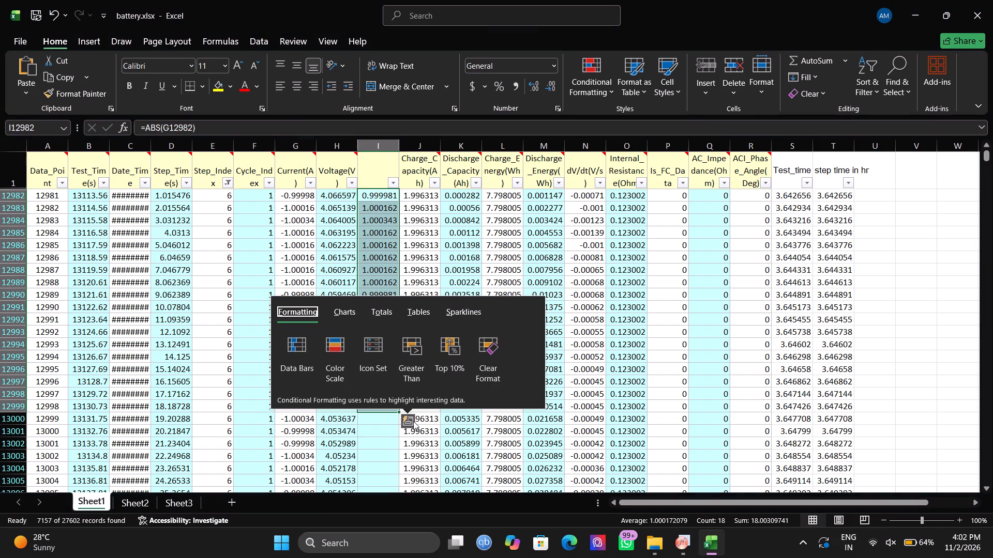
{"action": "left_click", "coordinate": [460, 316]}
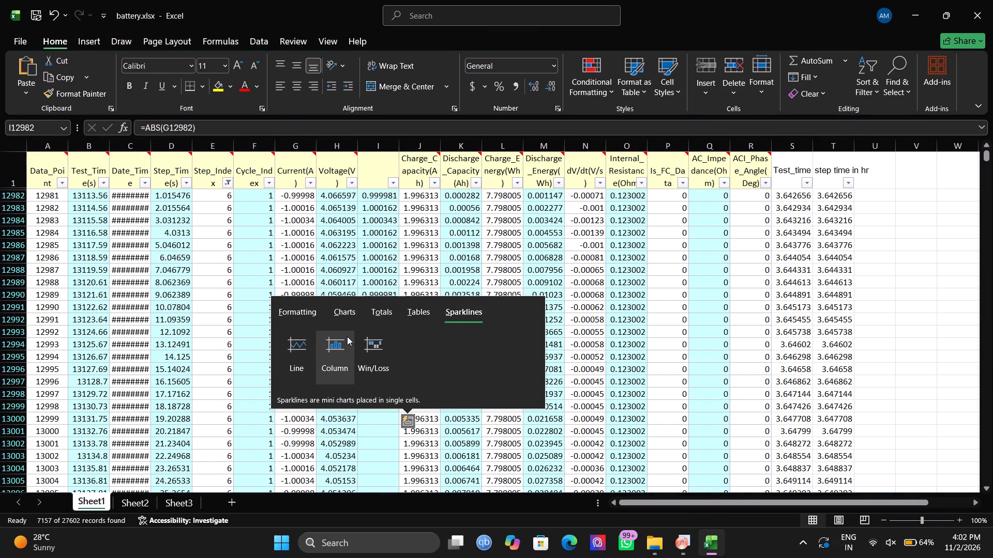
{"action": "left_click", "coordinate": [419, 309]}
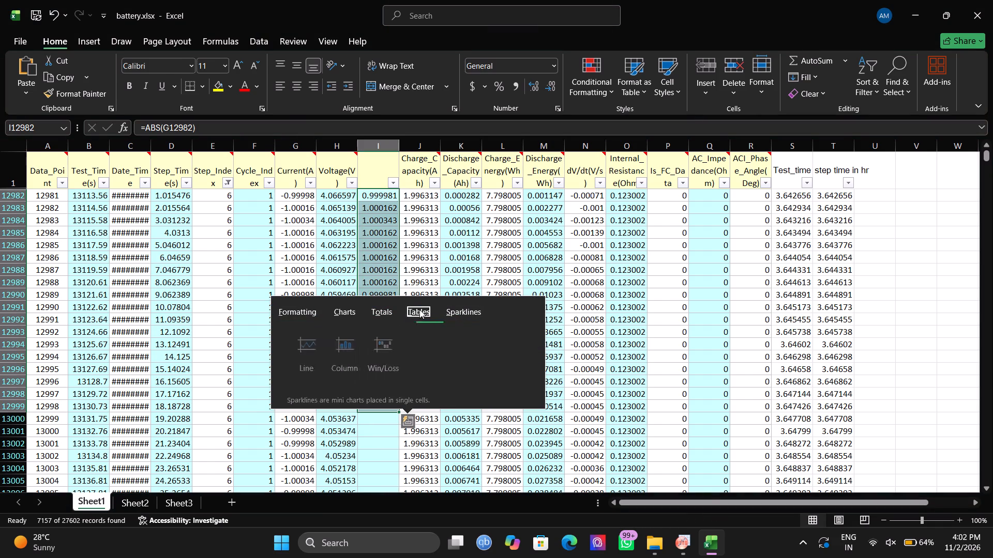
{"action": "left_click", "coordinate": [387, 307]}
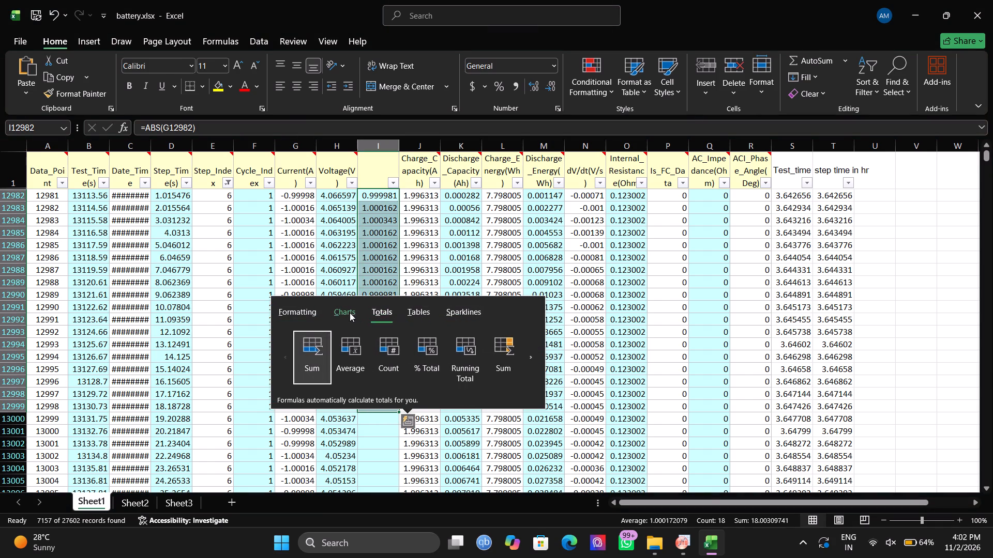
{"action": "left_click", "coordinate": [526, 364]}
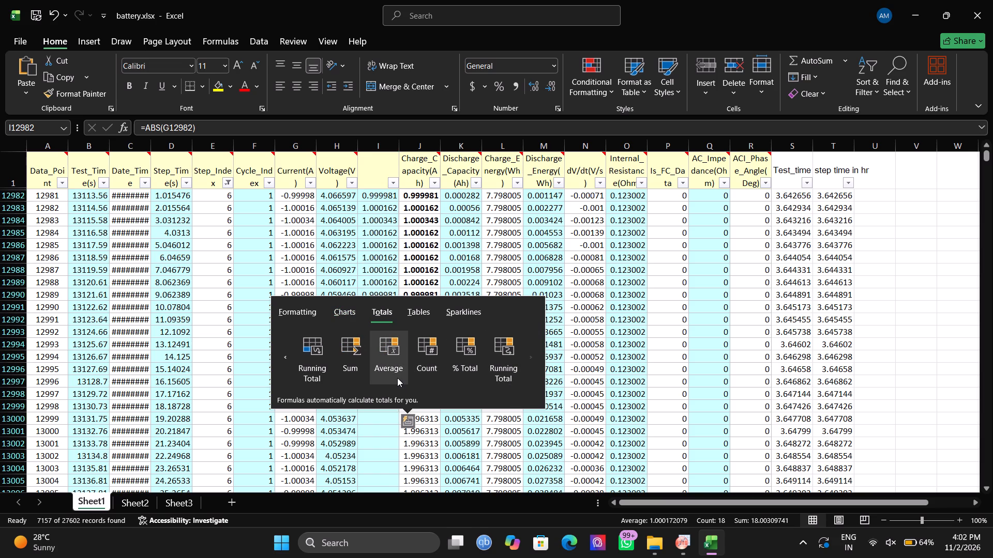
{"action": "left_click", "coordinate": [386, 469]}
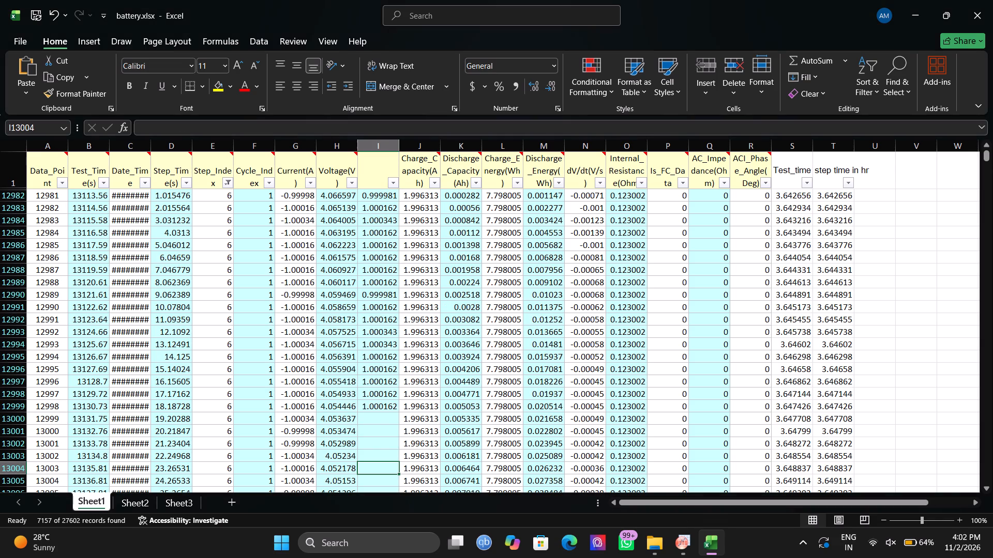
Fill the absolute-current formula from I12999 down column I through row 19677.
{"action": "left_click", "coordinate": [394, 402]}
{"action": "left_click_drag", "start_coordinate": [400, 411], "coordinate": [401, 557]}
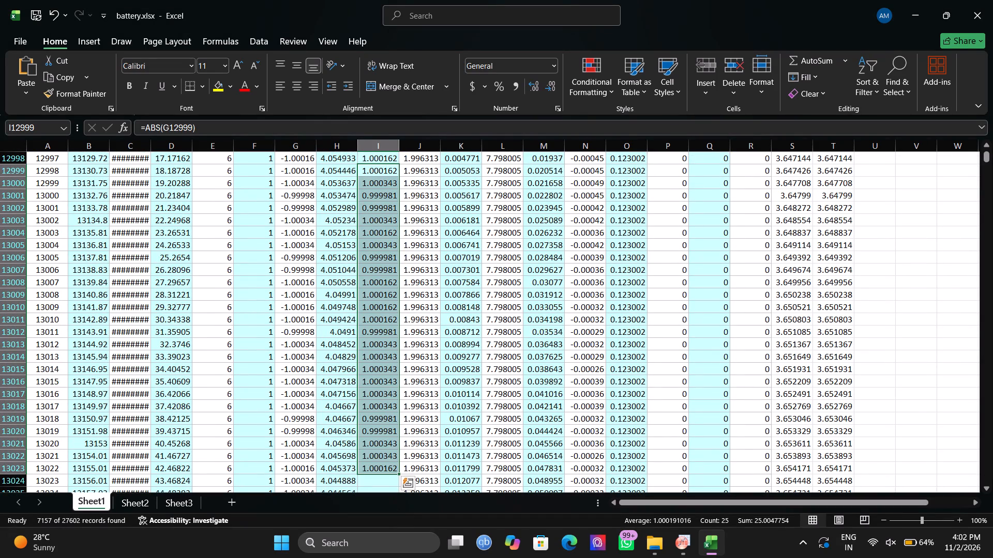
{"action": "left_click_drag", "start_coordinate": [400, 473], "coordinate": [386, 557]}
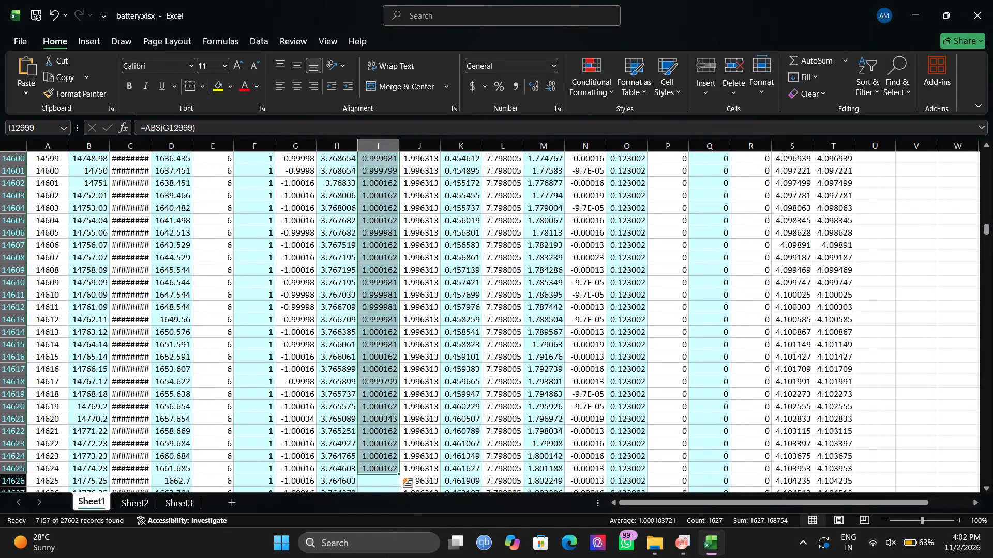
{"action": "scroll", "coordinate": [390, 425], "scroll_direction": "down", "scroll_amount": 2}
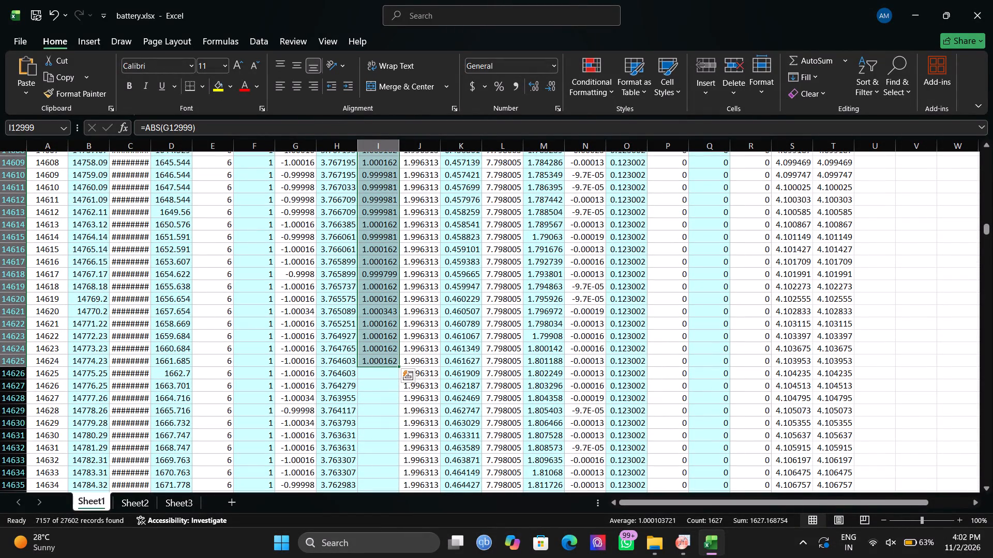
{"action": "left_click_drag", "start_coordinate": [399, 366], "coordinate": [414, 557]}
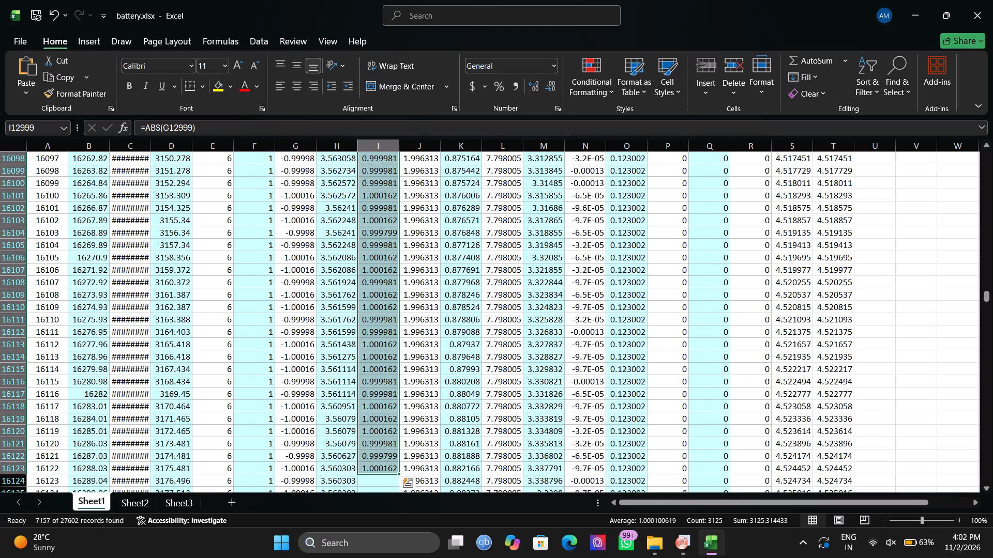
{"action": "left_click_drag", "start_coordinate": [398, 472], "coordinate": [404, 498]}
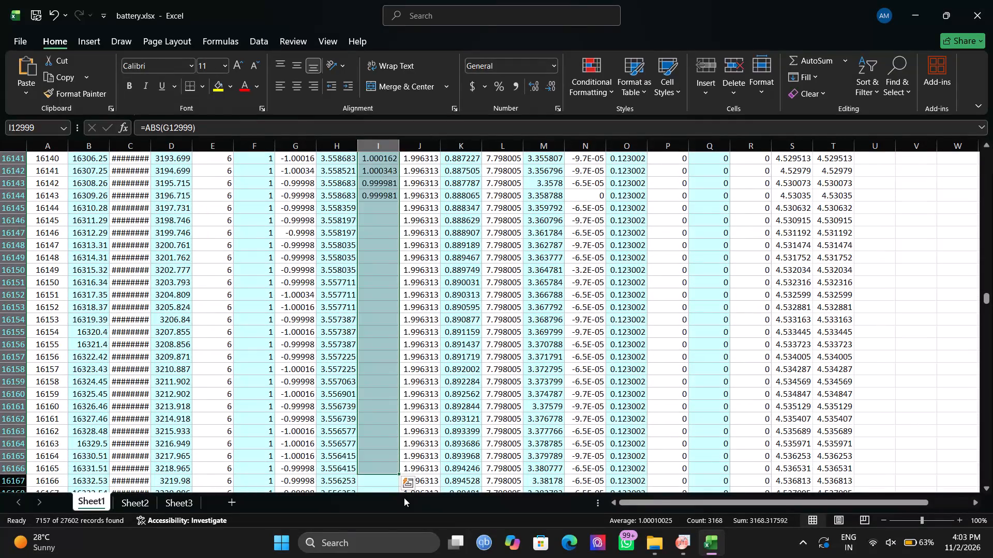
{"action": "scroll", "coordinate": [385, 395], "scroll_direction": "down", "scroll_amount": 2}
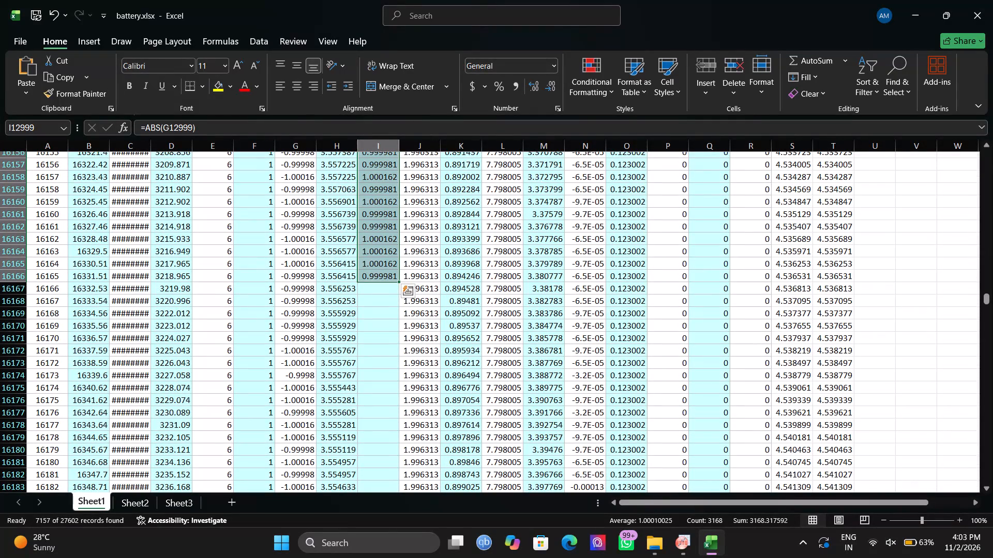
{"action": "left_click_drag", "start_coordinate": [398, 283], "coordinate": [418, 557]}
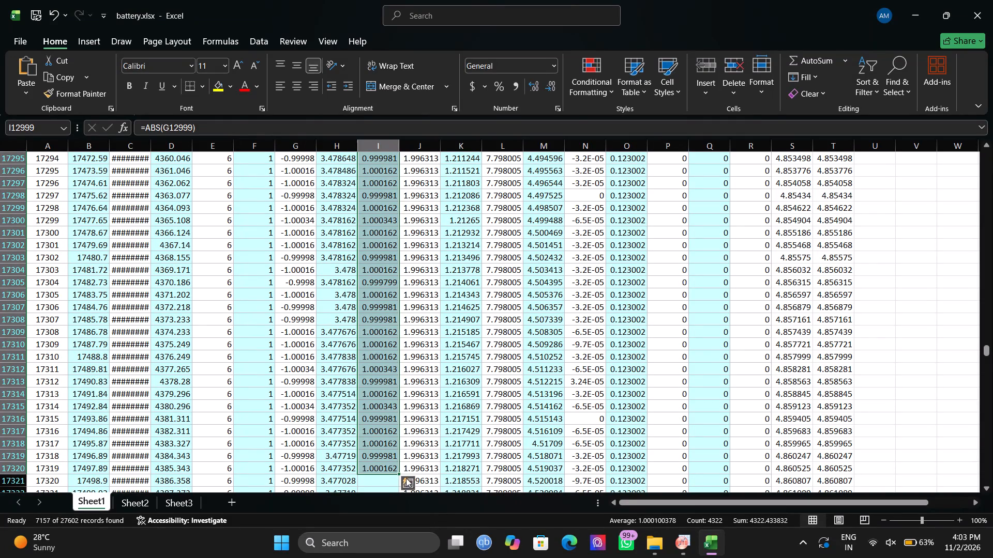
{"action": "left_click_drag", "start_coordinate": [400, 475], "coordinate": [401, 557]}
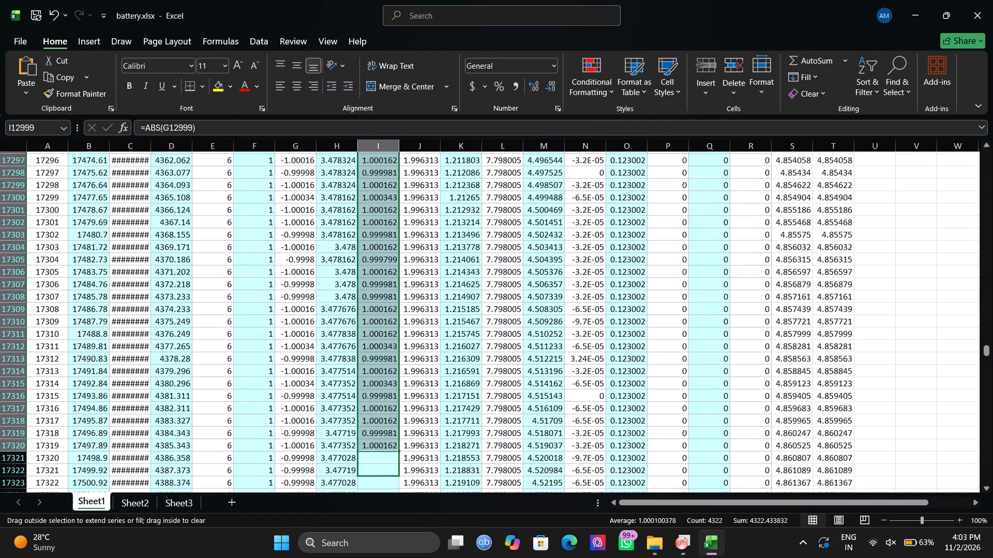
{"action": "left_click_drag", "start_coordinate": [401, 557], "coordinate": [379, 547]}
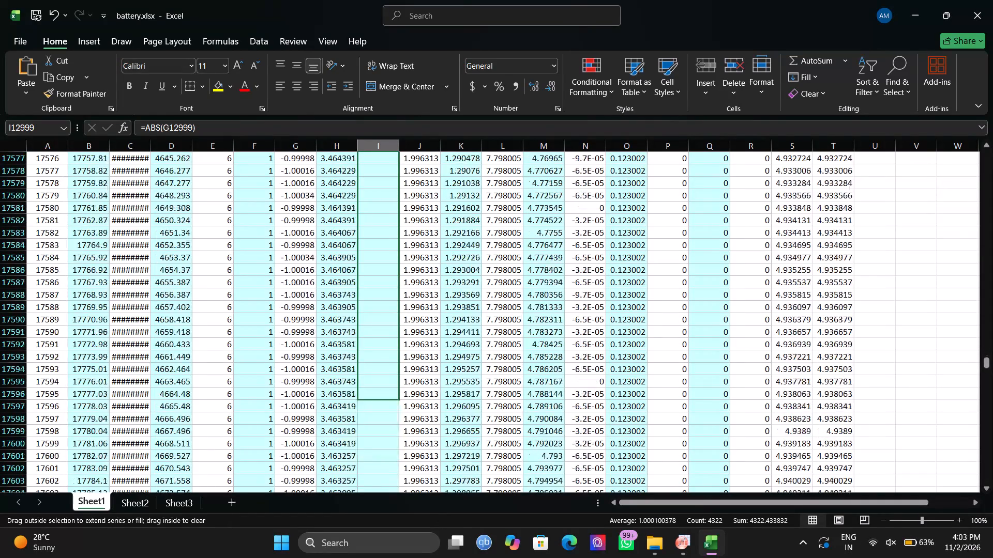
{"action": "left_click_drag", "start_coordinate": [379, 547], "coordinate": [383, 557]}
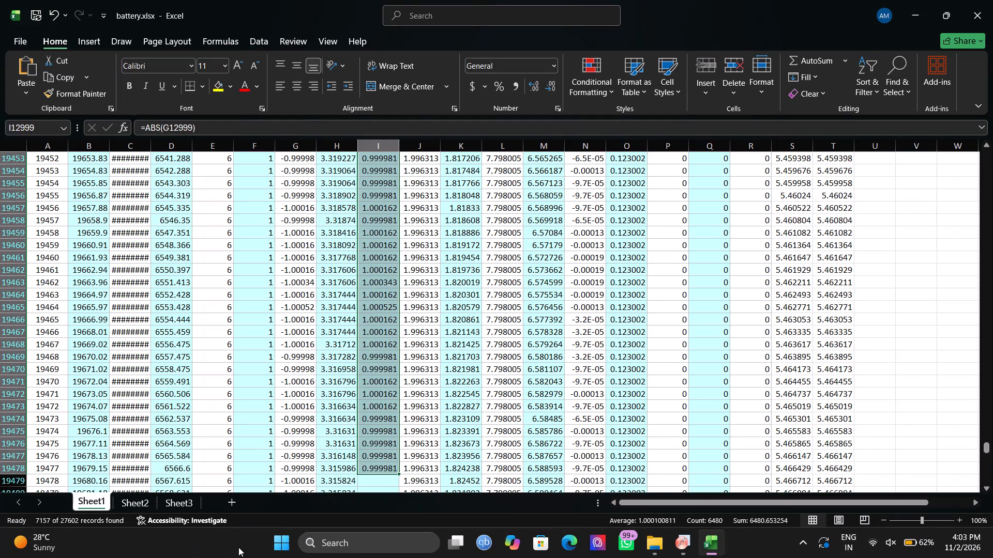
{"action": "left_click_drag", "start_coordinate": [399, 474], "coordinate": [397, 521]}
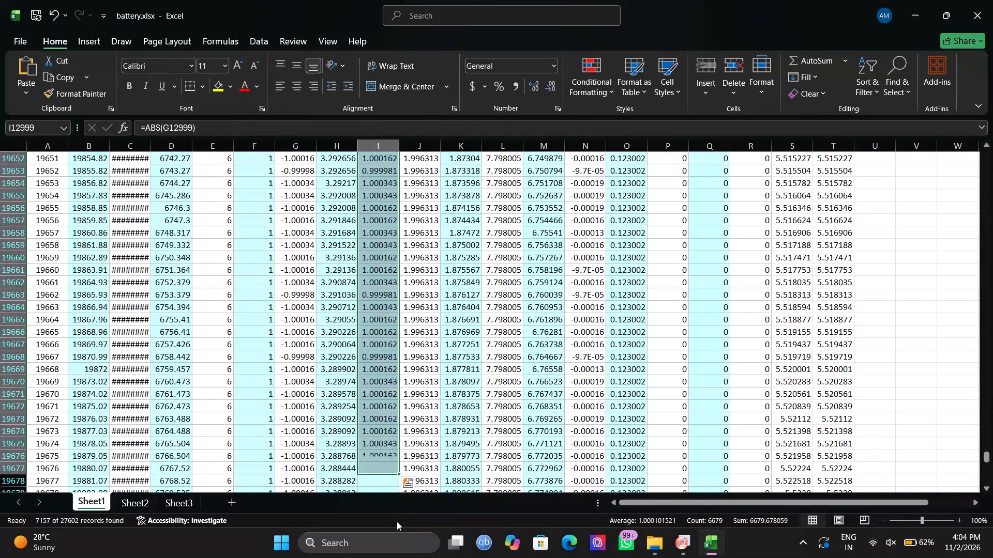
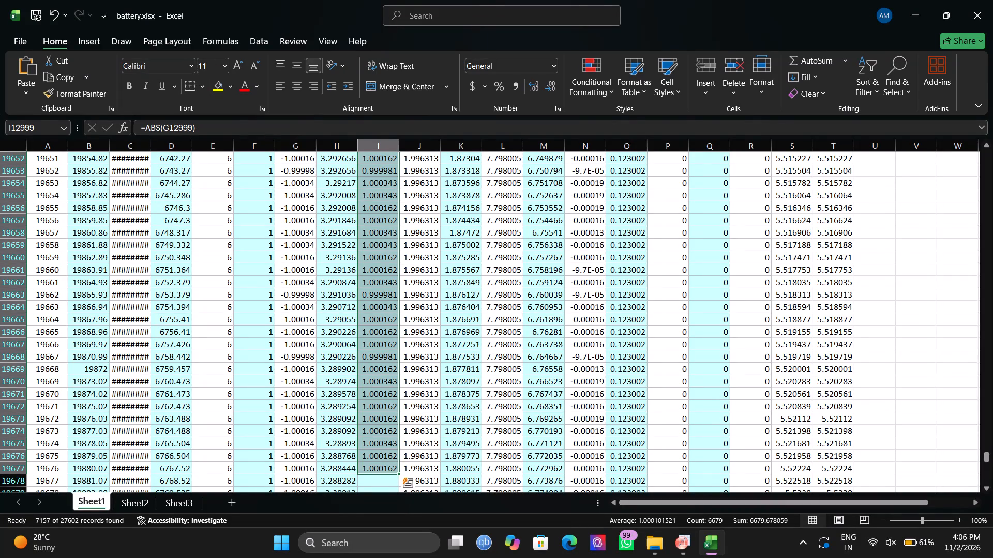
Fill the absolute-current formula from I19677 down column I through row 20138, the last filtered row.
{"action": "left_click_drag", "start_coordinate": [398, 473], "coordinate": [407, 557]}
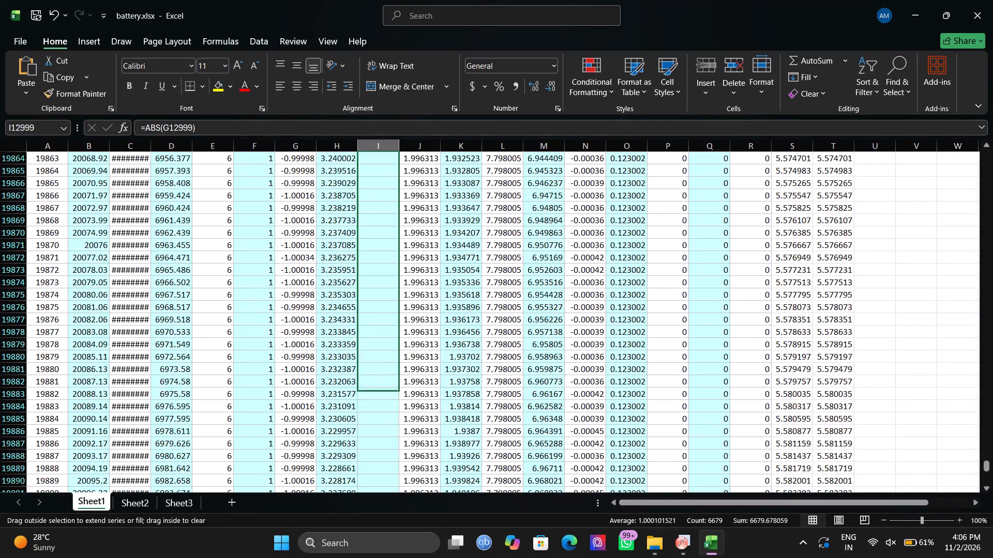
{"action": "left_click_drag", "start_coordinate": [407, 557], "coordinate": [420, 557]}
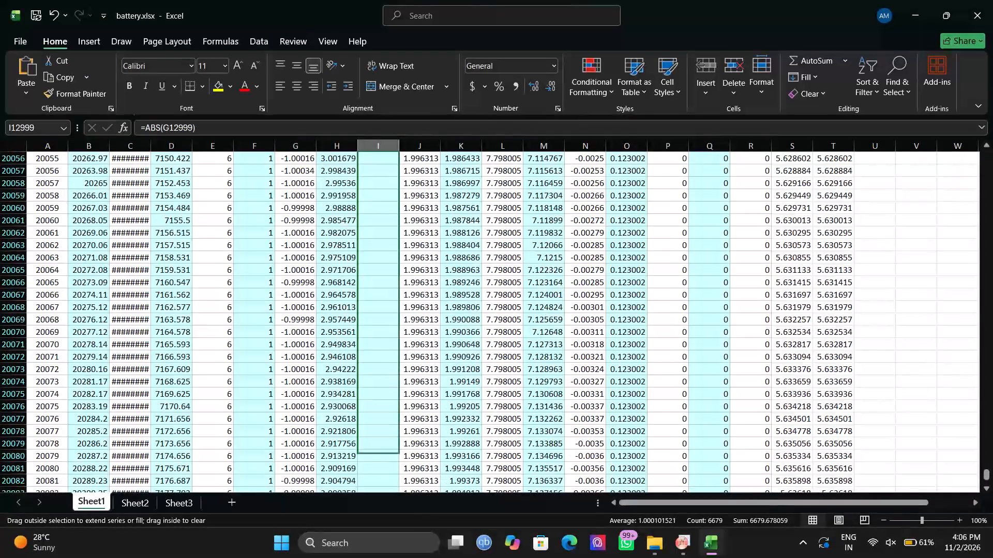
{"action": "left_click_drag", "start_coordinate": [420, 557], "coordinate": [402, 557]}
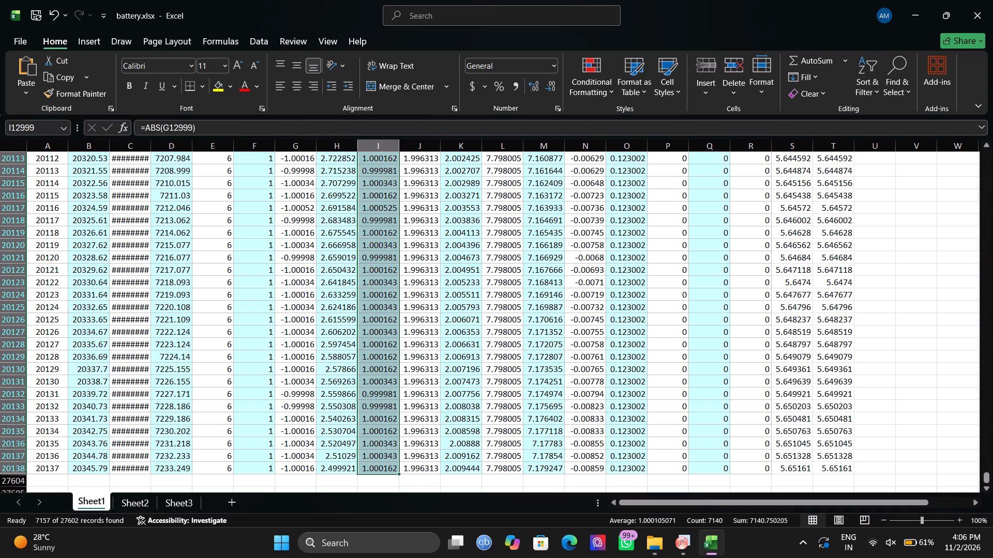
Enter the header "corresponding cpacity" in cell I1 above the absolute-current values.
{"action": "scroll", "coordinate": [929, 297], "scroll_direction": "up", "scroll_amount": 15}
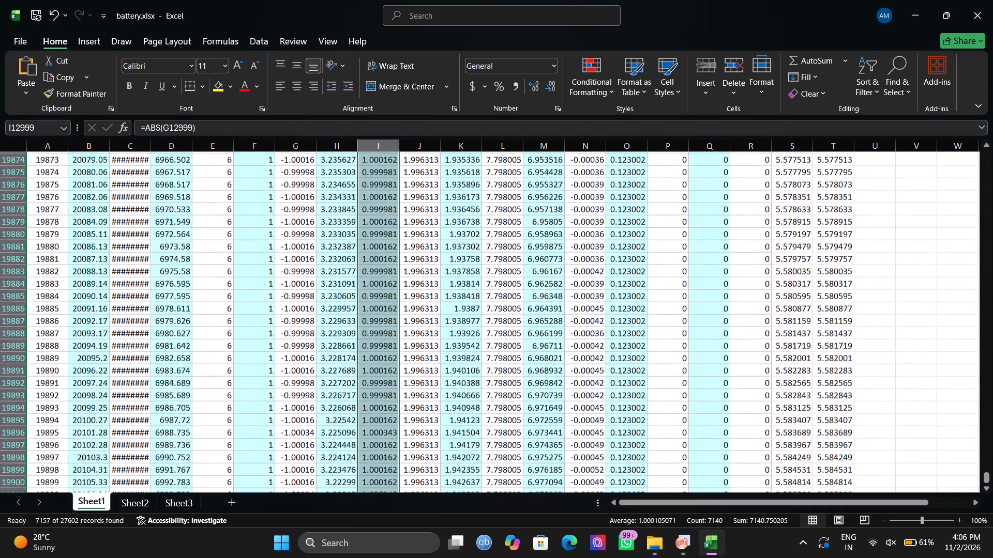
{"action": "scroll", "coordinate": [929, 297], "scroll_direction": "up", "scroll_amount": 14}
{"action": "scroll", "coordinate": [929, 297], "scroll_direction": "up", "scroll_amount": 15}
{"action": "scroll", "coordinate": [929, 297], "scroll_direction": "up", "scroll_amount": 20}
{"action": "scroll", "coordinate": [929, 297], "scroll_direction": "up", "scroll_amount": 18}
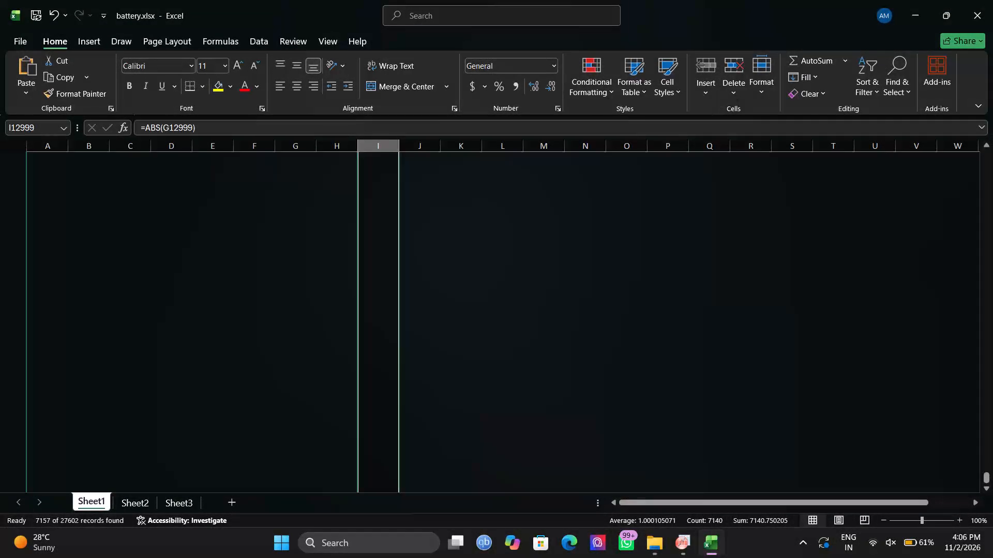
{"action": "scroll", "coordinate": [929, 297], "scroll_direction": "up", "scroll_amount": 18}
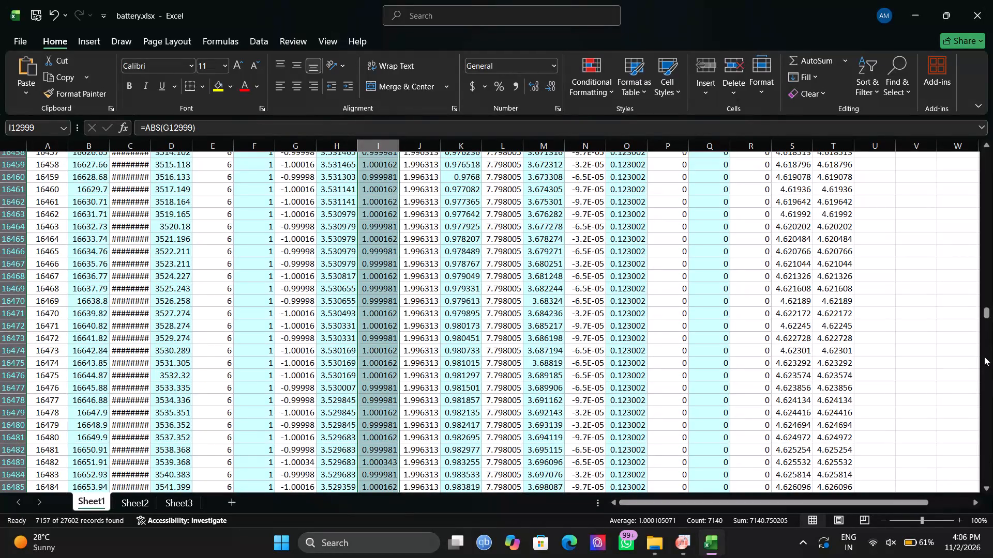
{"action": "left_click_drag", "start_coordinate": [987, 310], "coordinate": [990, 83]}
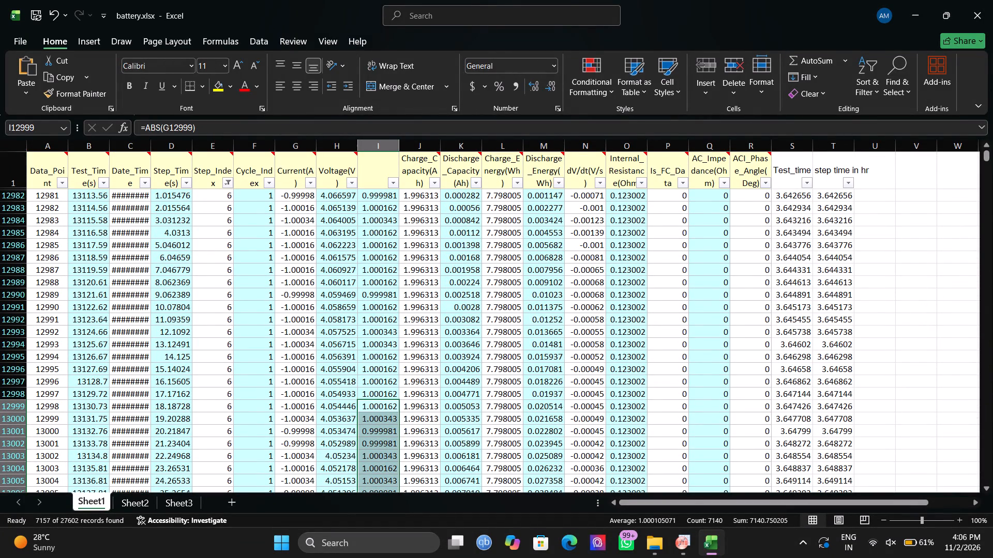
{"action": "left_click", "coordinate": [374, 164]}
{"action": "left_click", "coordinate": [221, 123]}
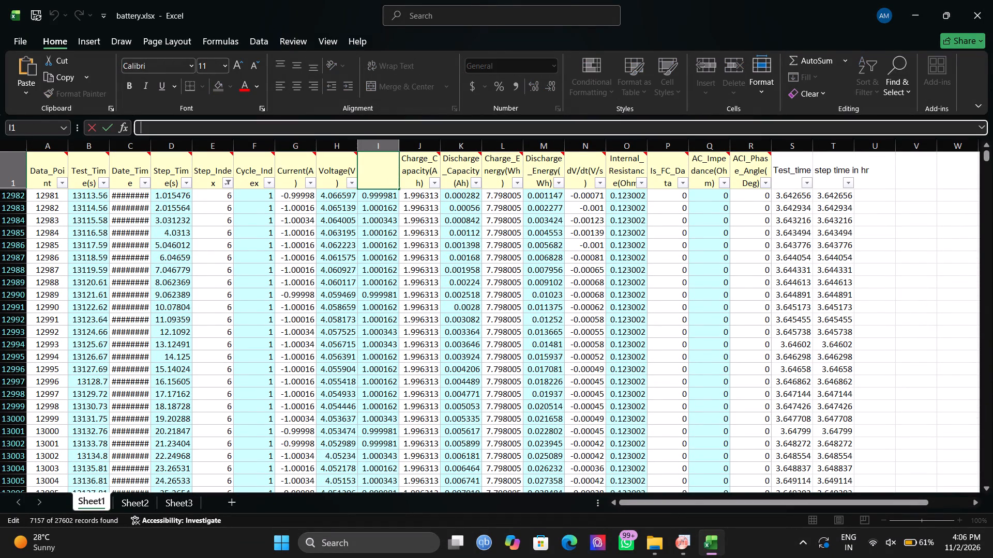
{"action": "type", "text": "corres"}
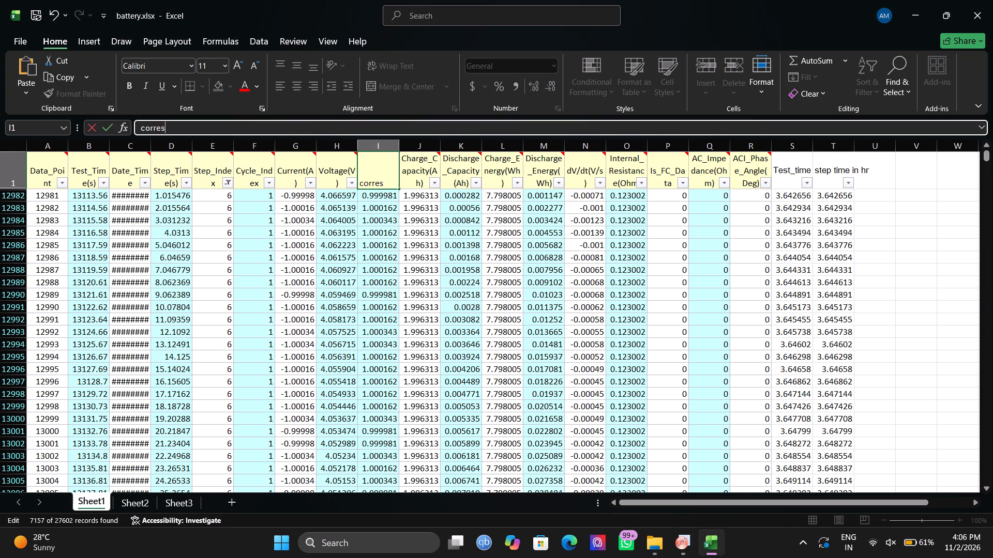
{"action": "type", "text": "ponding cpacity"}
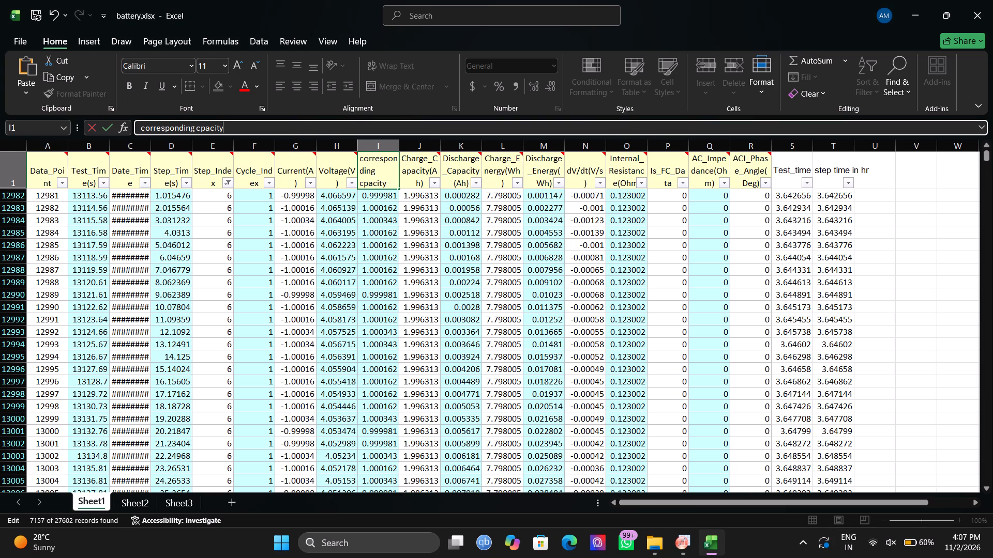
Add step 5 to the Step_Index filter alongside step 6 and select the current and voltage chart.
{"action": "left_click", "coordinate": [228, 180]}
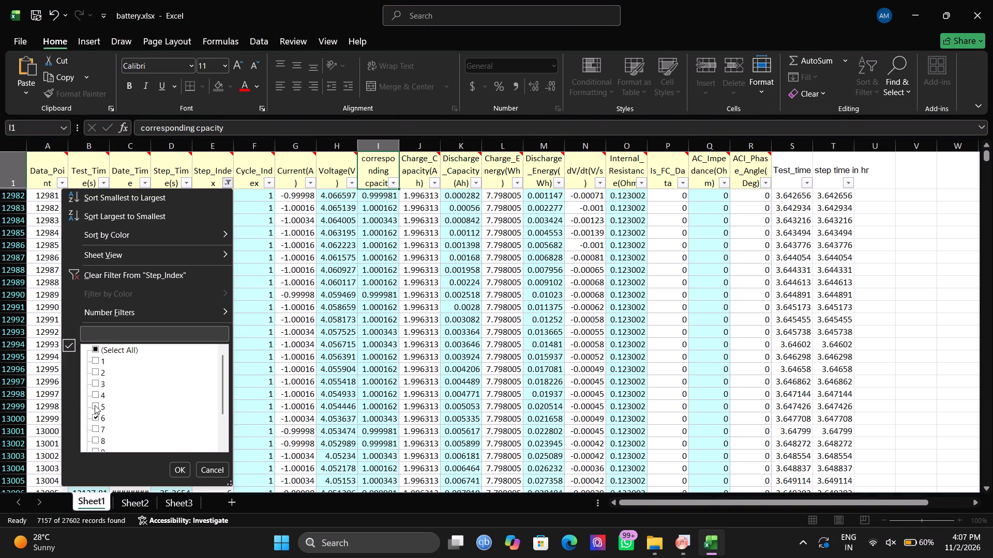
{"action": "left_click", "coordinate": [97, 408]}
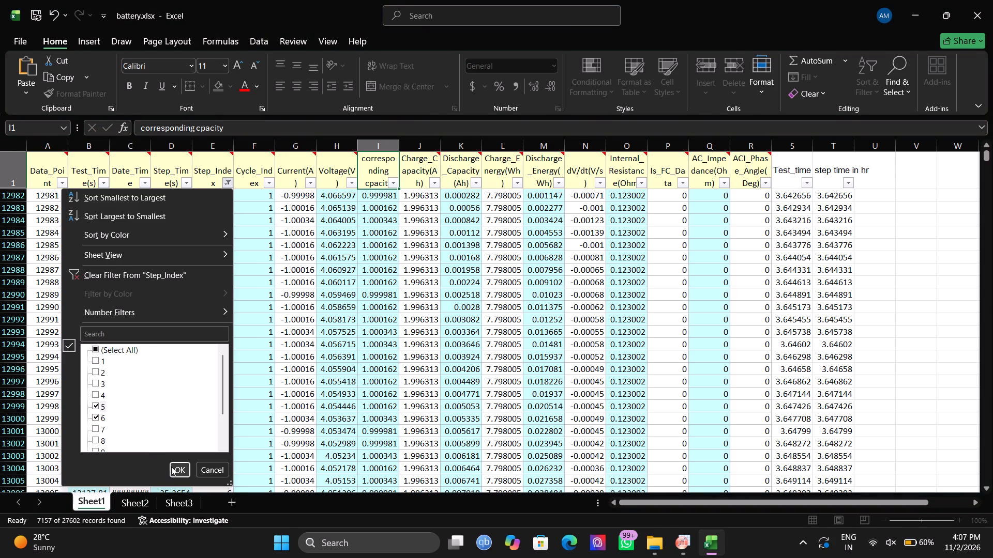
{"action": "left_click", "coordinate": [171, 467]}
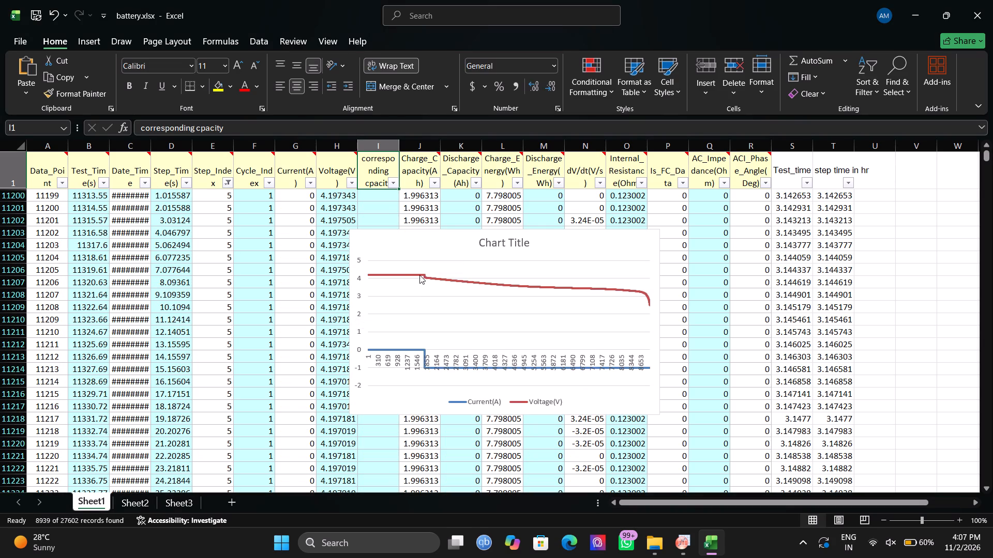
{"action": "left_click", "coordinate": [400, 245]}
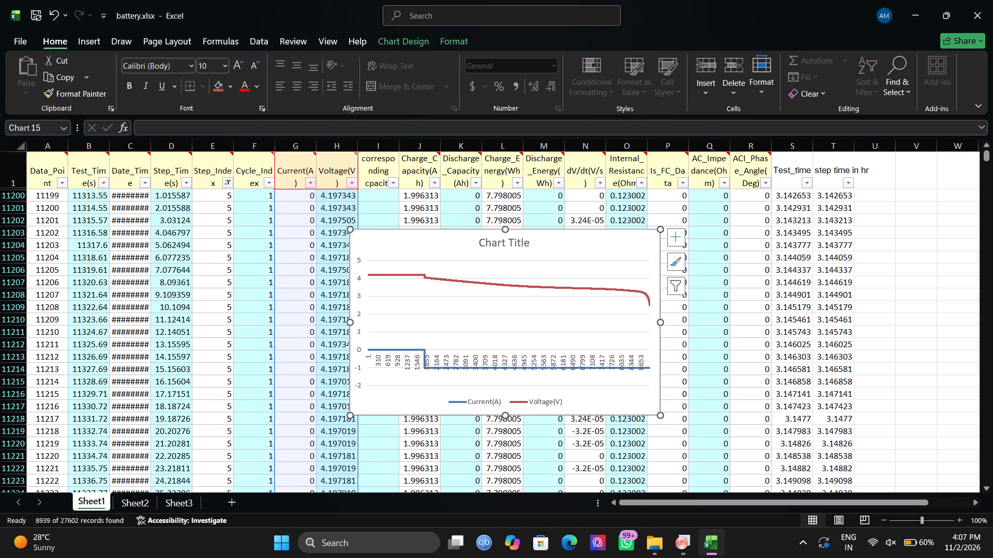
{"action": "left_click", "coordinate": [415, 250]}
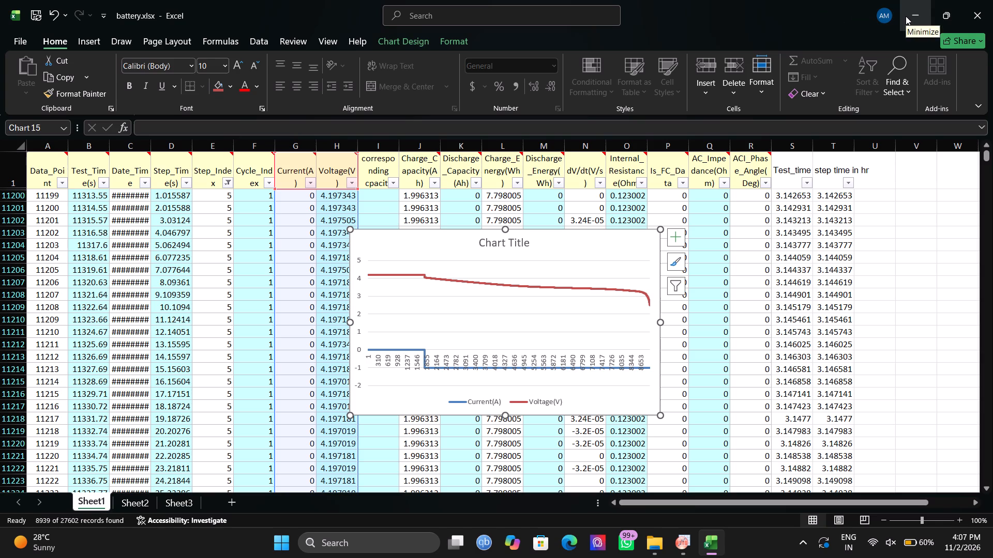
Close the battery workbook, saving its changes.
{"action": "left_click", "coordinate": [970, 4]}
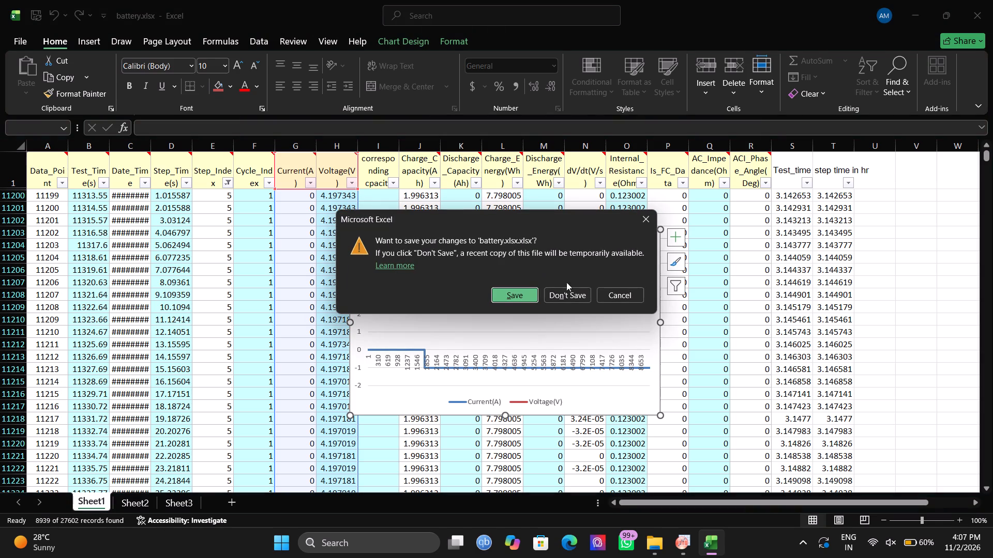
{"action": "left_click", "coordinate": [524, 294]}
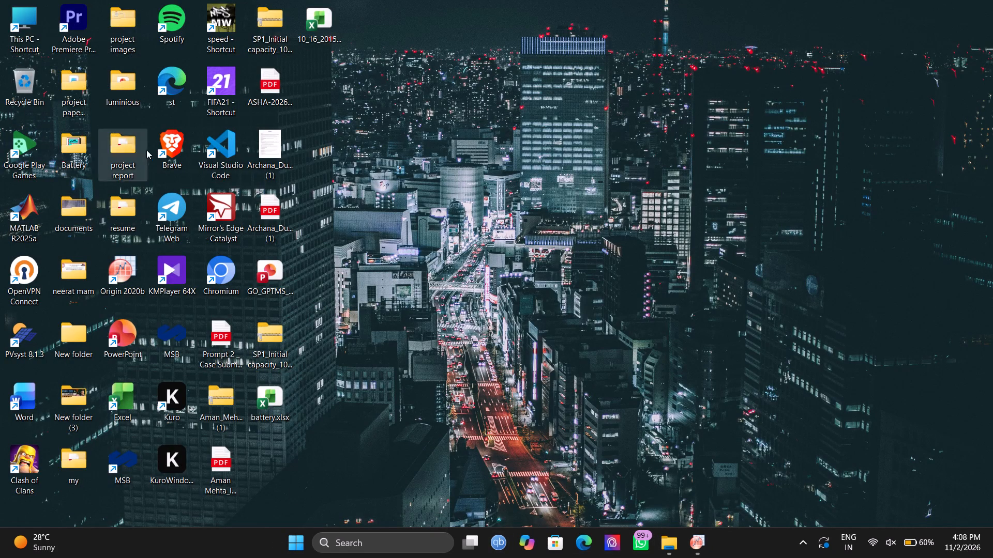
Open the Brave browser from the desktop and minimize its window.
{"action": "double_click", "coordinate": [169, 155]}
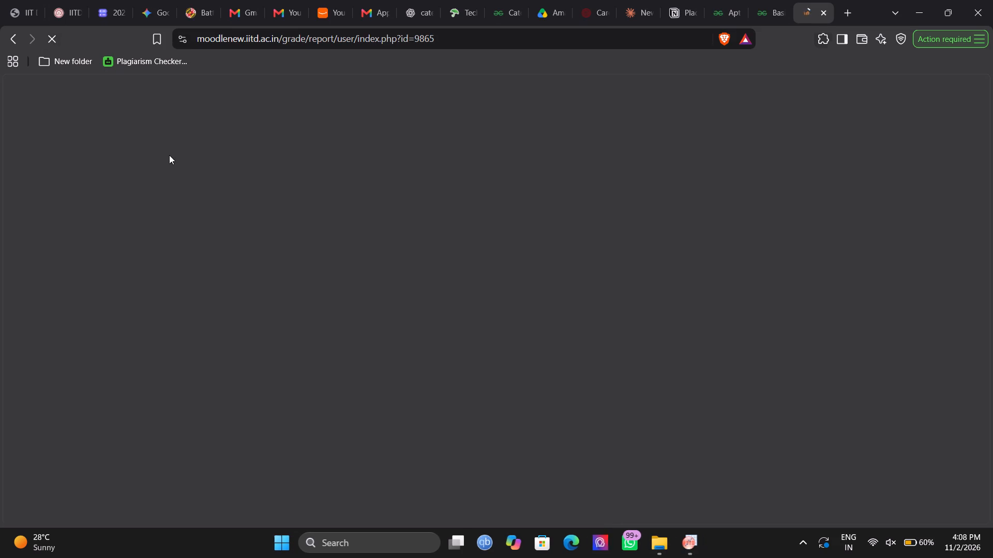
{"action": "left_click", "coordinate": [911, 9]}
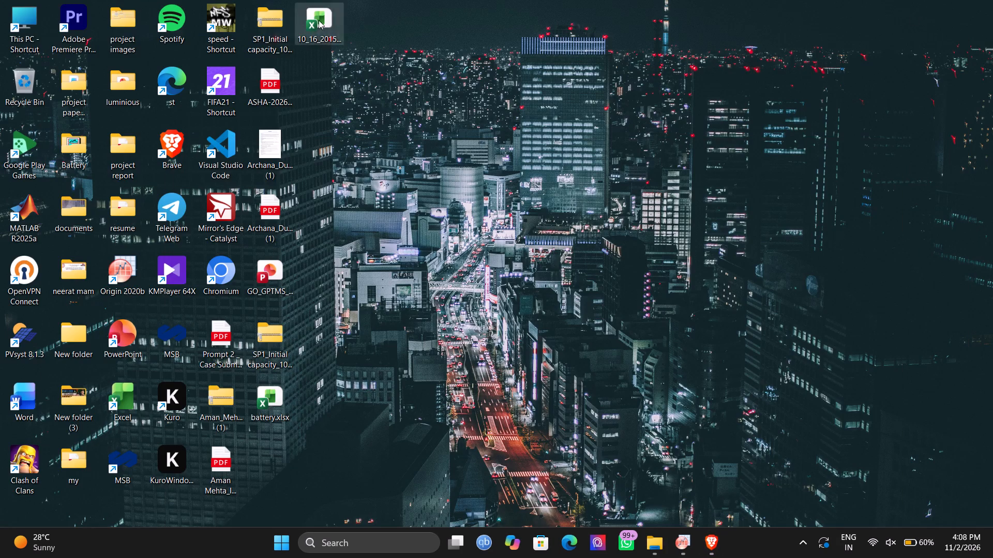
Delete the SP1_Initial capacity_10 item beside the 10_16_2015 workbook on the desktop.
{"action": "left_click", "coordinate": [288, 22]}
{"action": "key", "text": "Delete"}
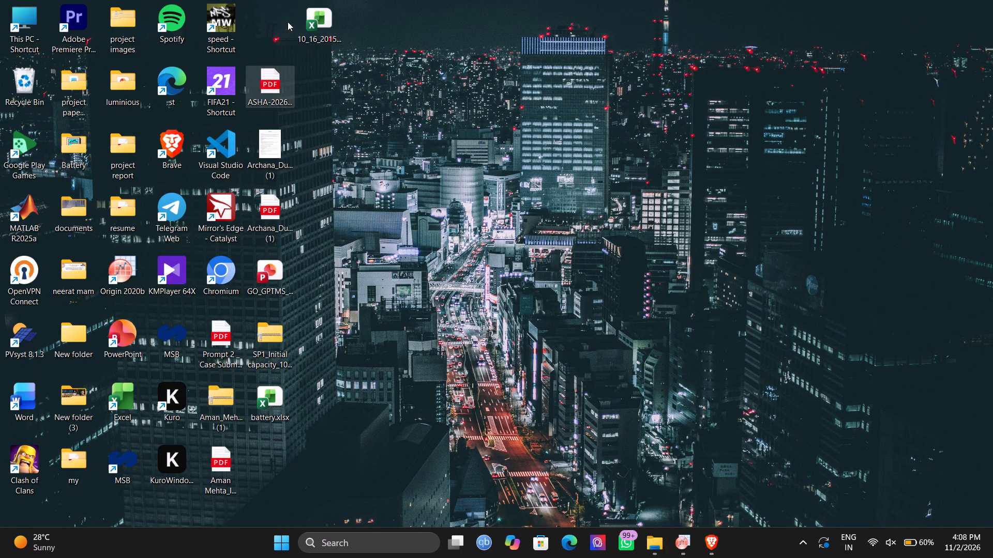
Switch to the Brave browser window.
{"action": "left_click", "coordinate": [715, 537]}
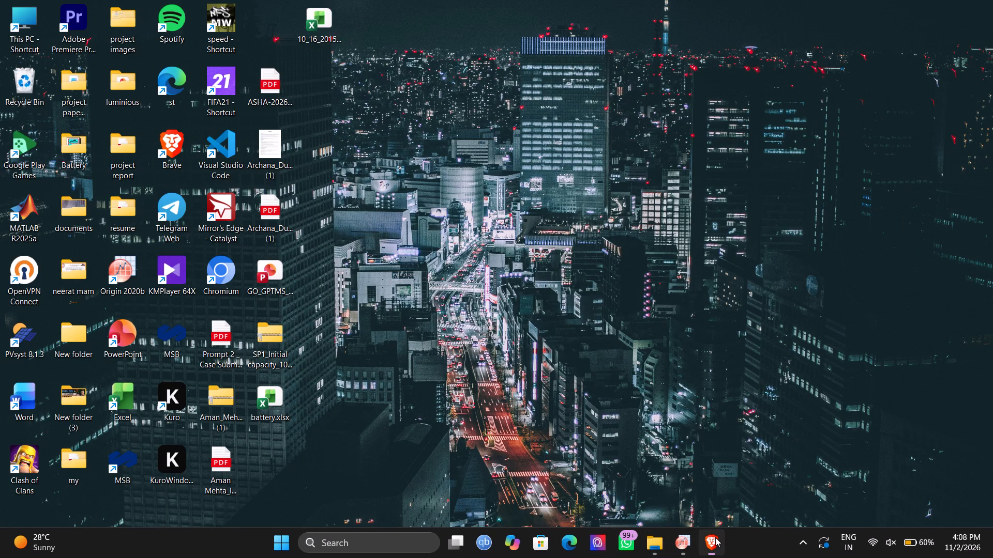